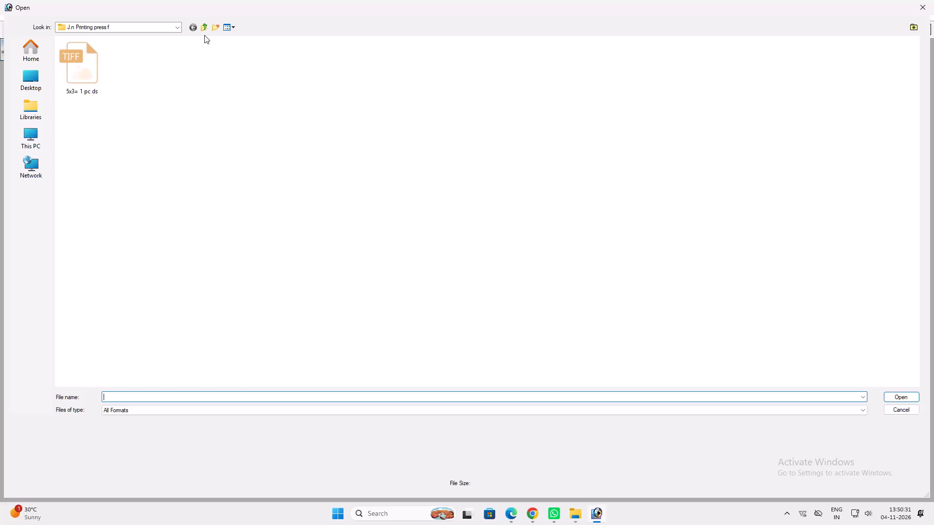
Open the 5x3 banner file from the Avinash Press 1 folder inside 04.11.2026 and maximize its document window.
{"action": "left_click", "coordinate": [205, 31]}
{"action": "left_click", "coordinate": [335, 146]}
{"action": "left_click", "coordinate": [343, 67]}
{"action": "left_click", "coordinate": [193, 73]}
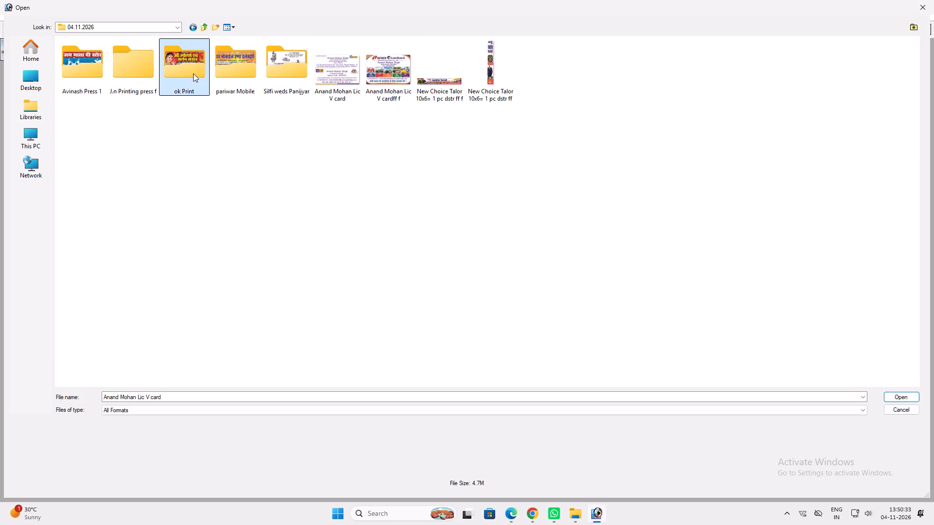
{"action": "left_click", "coordinate": [154, 72]}
{"action": "triple_click", "coordinate": [93, 72]}
{"action": "key", "text": "Return"}
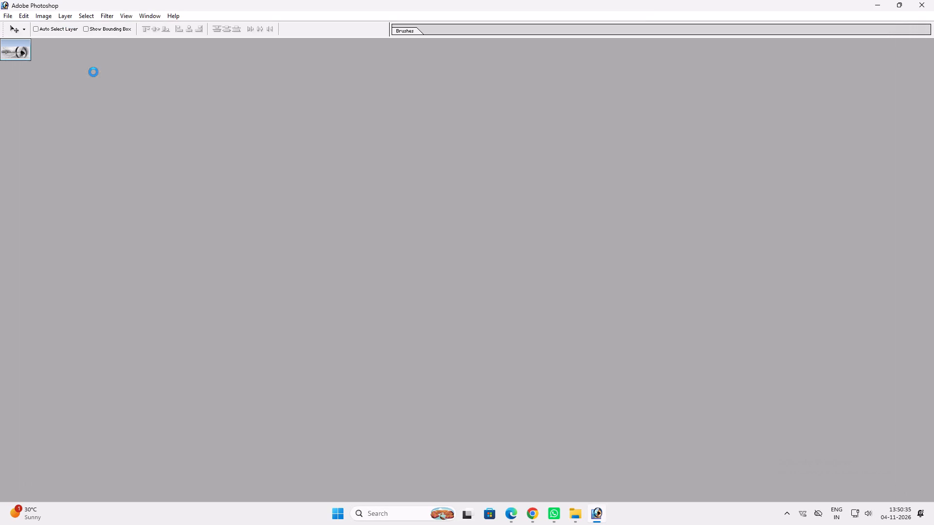
{"action": "double_click", "coordinate": [324, 49]}
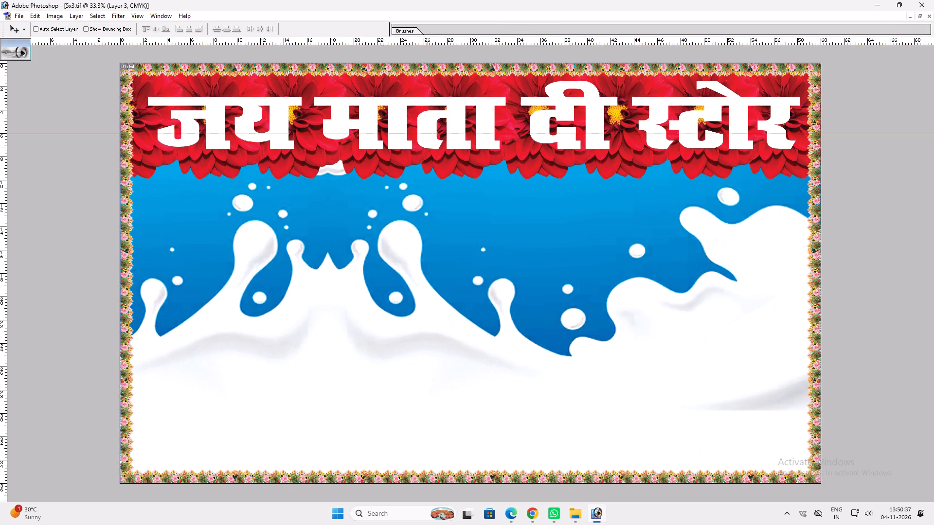
In File Explorer, search the 2026 folder on Local Disk (H:) for "sudha".
{"action": "left_click", "coordinate": [577, 519]}
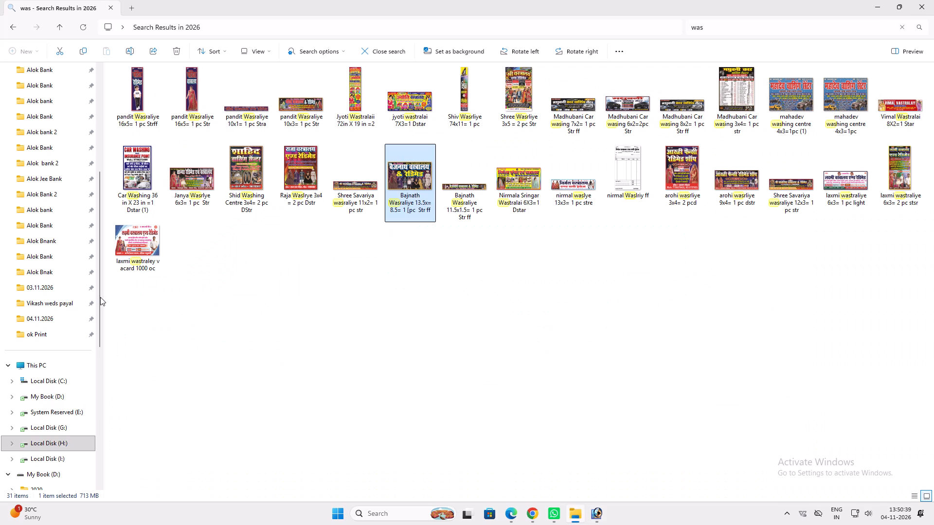
{"action": "scroll", "coordinate": [8, 398], "scroll_direction": "down", "scroll_amount": 1}
{"action": "left_click", "coordinate": [58, 401]}
{"action": "left_click", "coordinate": [169, 82]}
{"action": "double_click", "coordinate": [121, 93]}
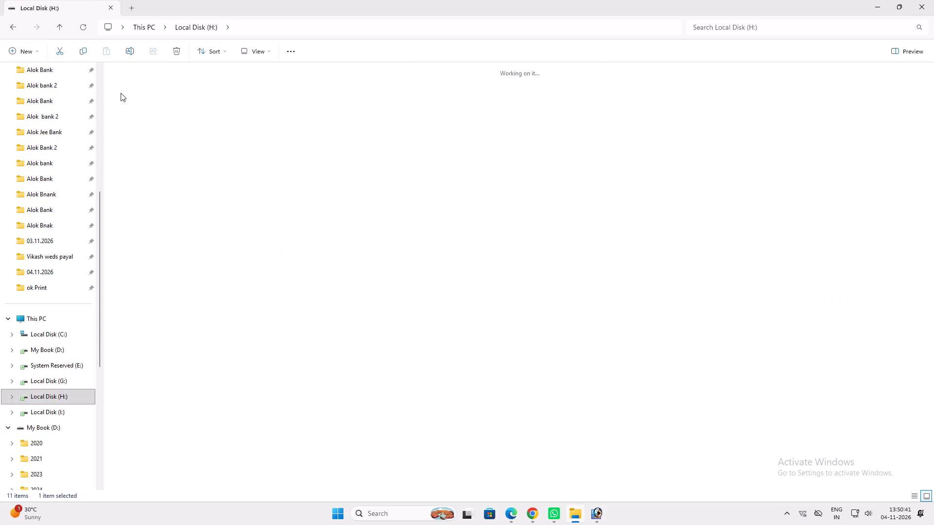
{"action": "left_click", "coordinate": [727, 36]}
{"action": "left_click", "coordinate": [720, 29]}
{"action": "key", "text": "s"}
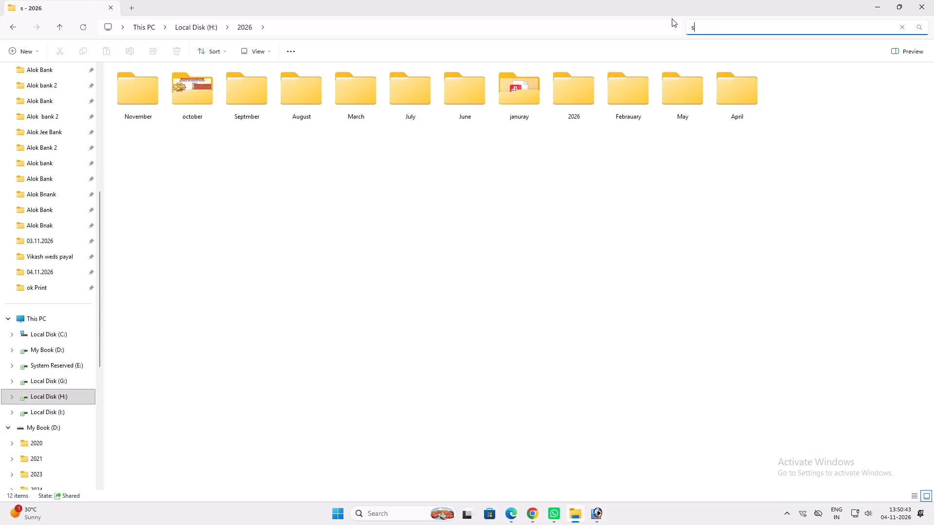
{"action": "type", "text": "udha"}
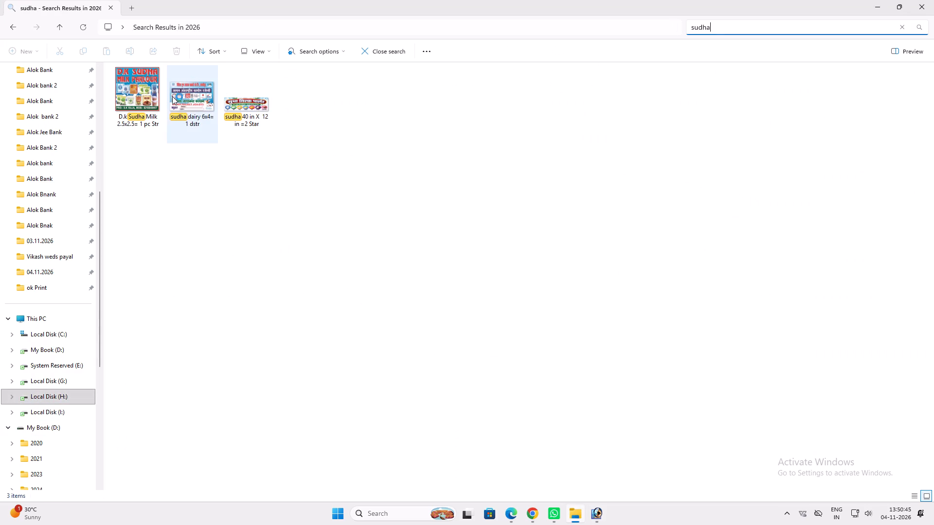
Open the file "Sudha Milk plar 3x2.5= 2 pc Str" from the search results in Photoshop.
{"action": "left_click", "coordinate": [142, 91]}
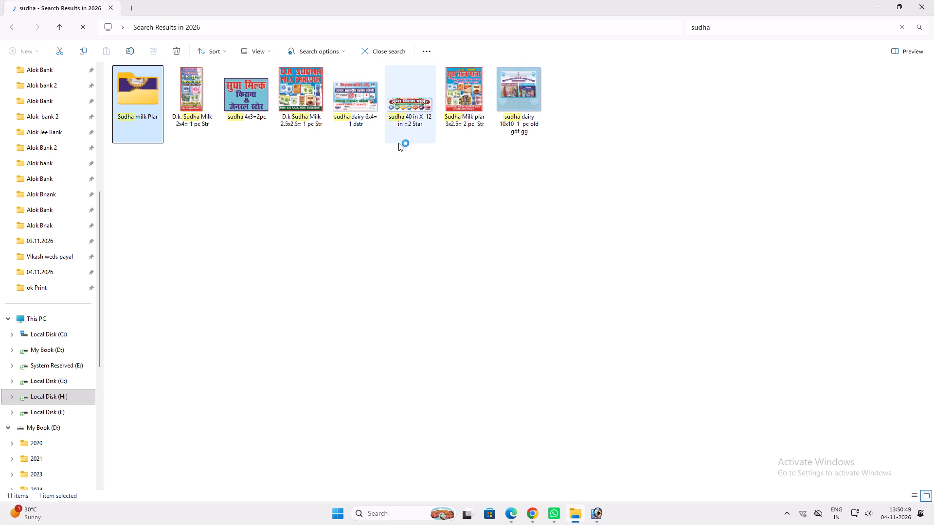
{"action": "left_click_drag", "start_coordinate": [459, 94], "coordinate": [569, 320]}
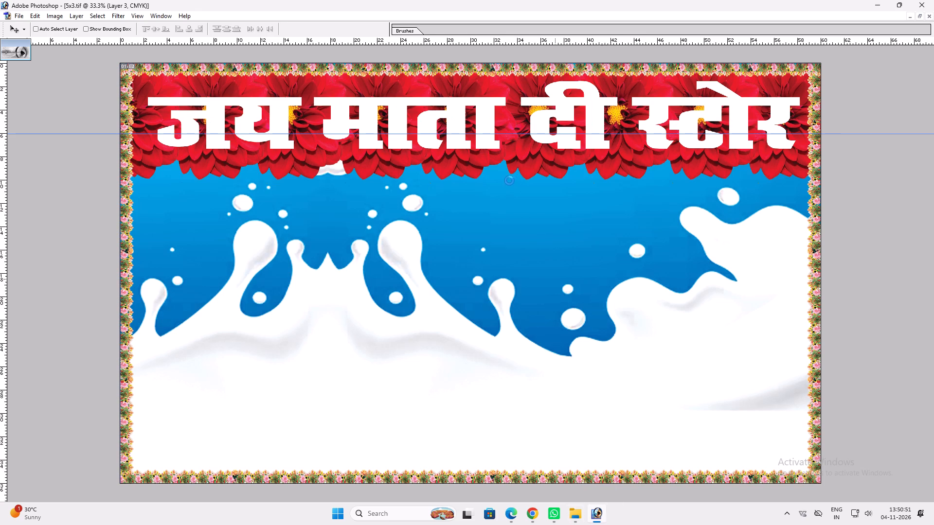
{"action": "left_click", "coordinate": [368, 129]}
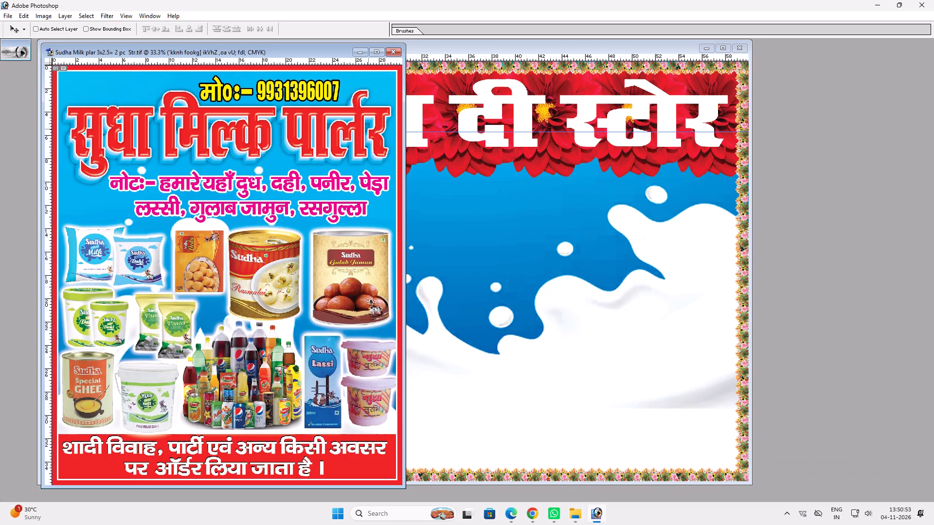
Copy the layer style of the सुधा मिल्क पार्लर title and paste it onto the जय माता दी स्टोर heading in 5x3.tif.
{"action": "double_click", "coordinate": [337, 147], "text": "ctrl"}
{"action": "key", "text": "alt+l"}
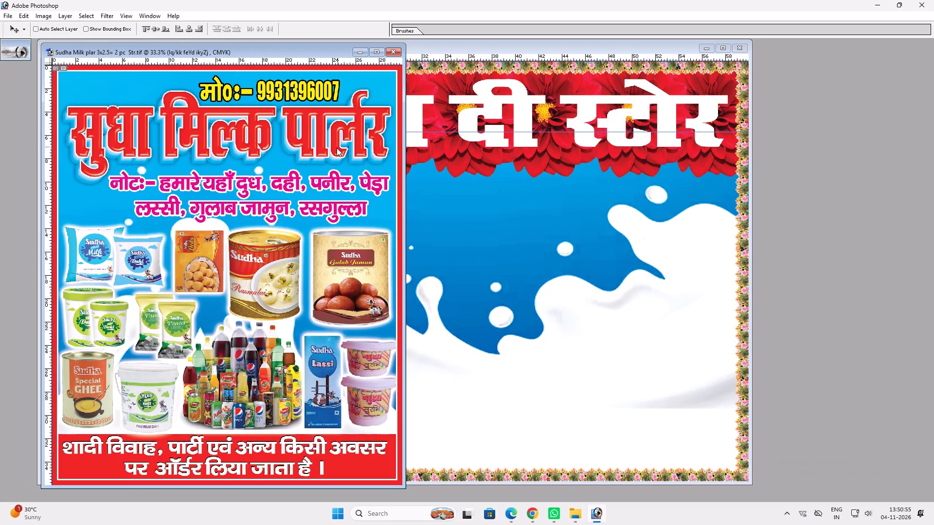
{"action": "key", "text": "alt+y"}
{"action": "key", "text": "alt+c"}
{"action": "left_click", "coordinate": [515, 224]}
{"action": "left_click", "coordinate": [503, 141], "text": "ctrl"}
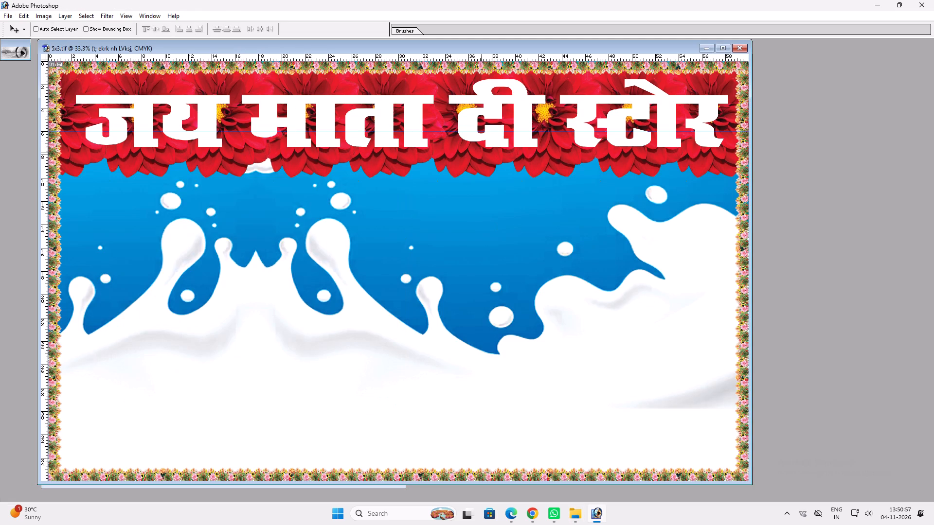
{"action": "key", "text": "alt+l"}
{"action": "key", "text": "alt+y"}
{"action": "type", "text": "pv"}
Change the heading's Color Overlay to yellow by setting magenta to 0%.
{"action": "double_click", "coordinate": [474, 46]}
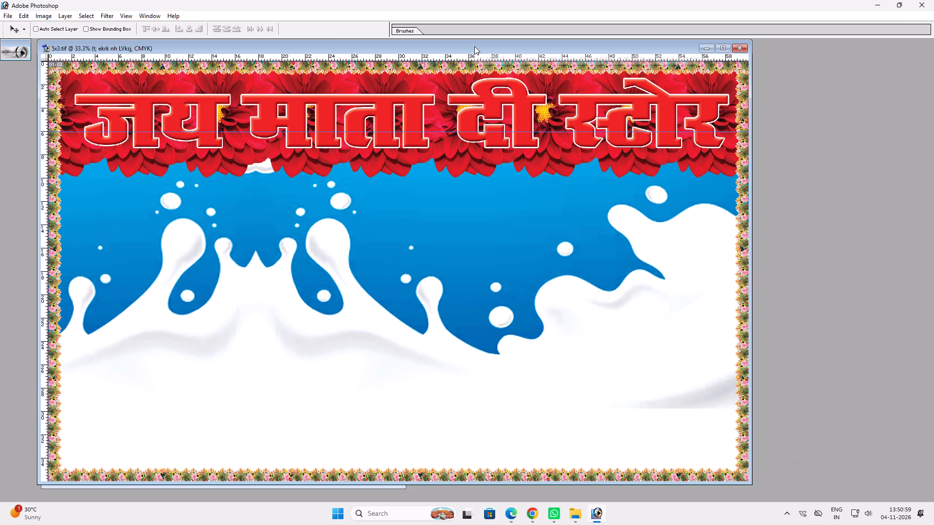
{"action": "key", "text": "alt+l"}
{"action": "key", "text": "alt+y"}
{"action": "key", "text": "n"}
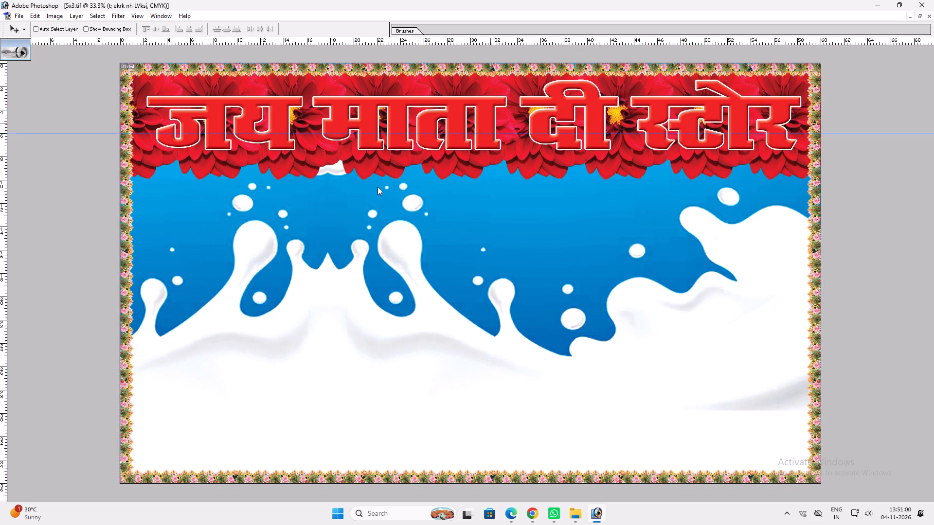
{"action": "left_click", "coordinate": [424, 423]}
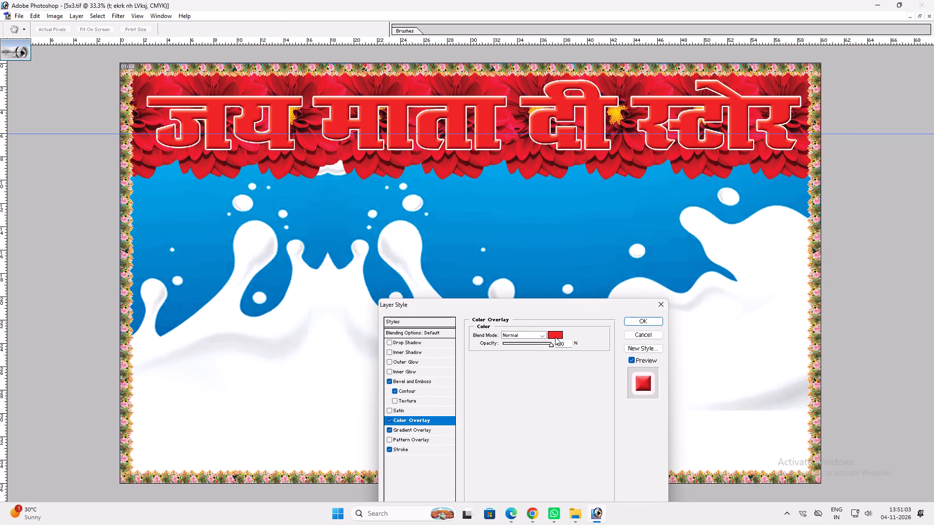
{"action": "left_click", "coordinate": [555, 336]}
{"action": "key", "text": "Tab"}
{"action": "key", "text": "0"}
{"action": "key", "text": "Return"}
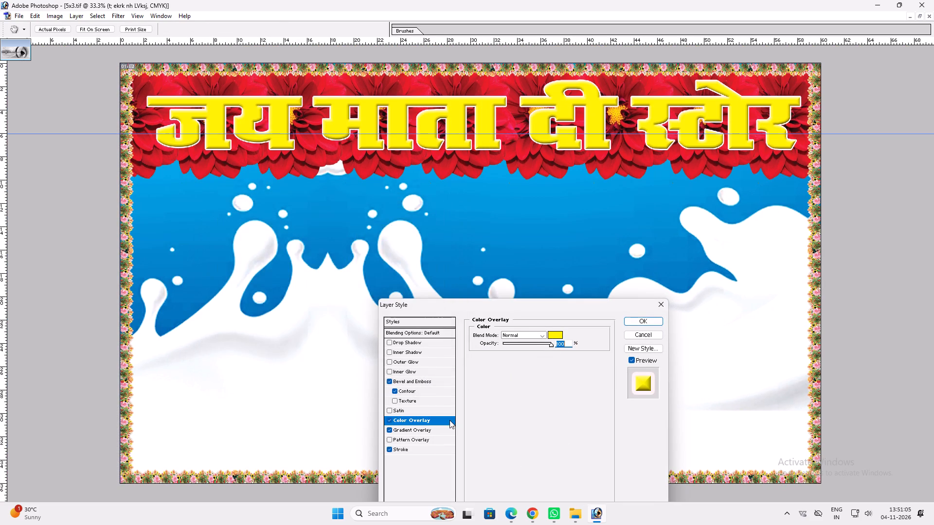
Change the heading's stroke color to black.
{"action": "left_click", "coordinate": [411, 452]}
{"action": "left_click", "coordinate": [498, 391]}
{"action": "left_click_drag", "start_coordinate": [327, 339], "coordinate": [382, 370]}
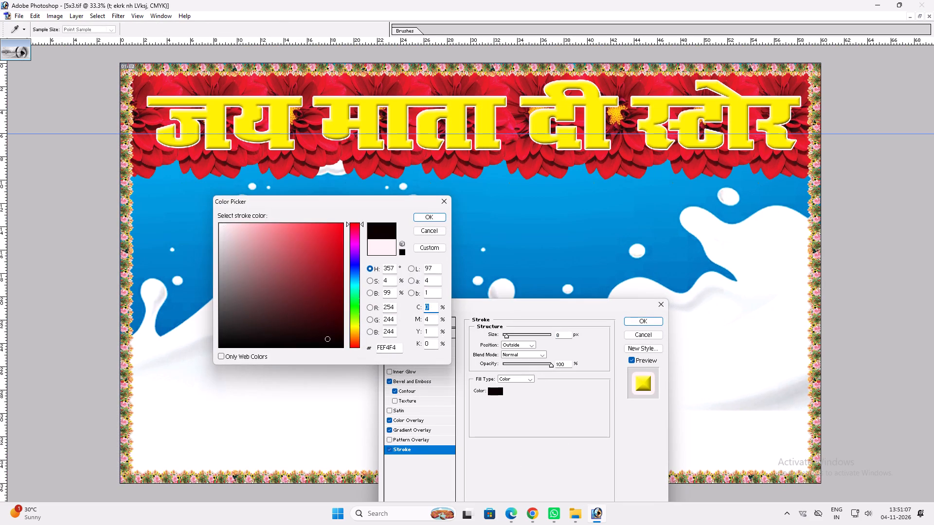
{"action": "left_click_drag", "start_coordinate": [382, 370], "coordinate": [403, 379]}
{"action": "key", "text": "Return"}
Set the heading's Bevel and Emboss shadow color to red with magenta 100%, yellow 100% and black 0%.
{"action": "left_click", "coordinate": [420, 383]}
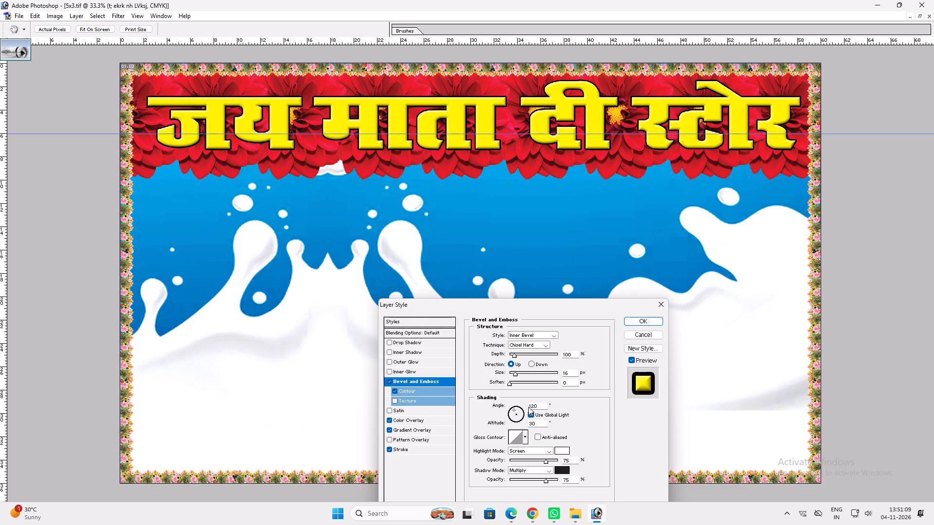
{"action": "left_click", "coordinate": [564, 468]}
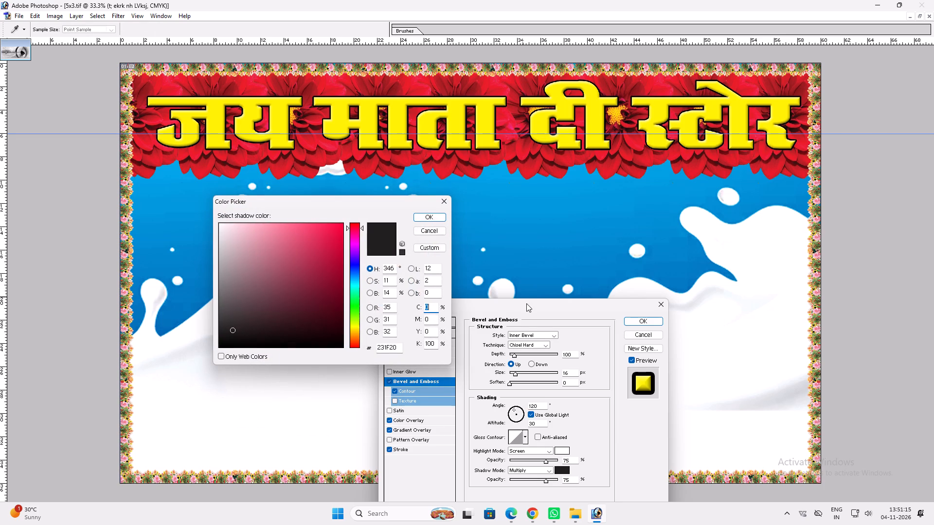
{"action": "key", "text": "Tab"}
{"action": "key", "text": "1"}
{"action": "type", "text": "00"}
{"action": "key", "text": "Tab"}
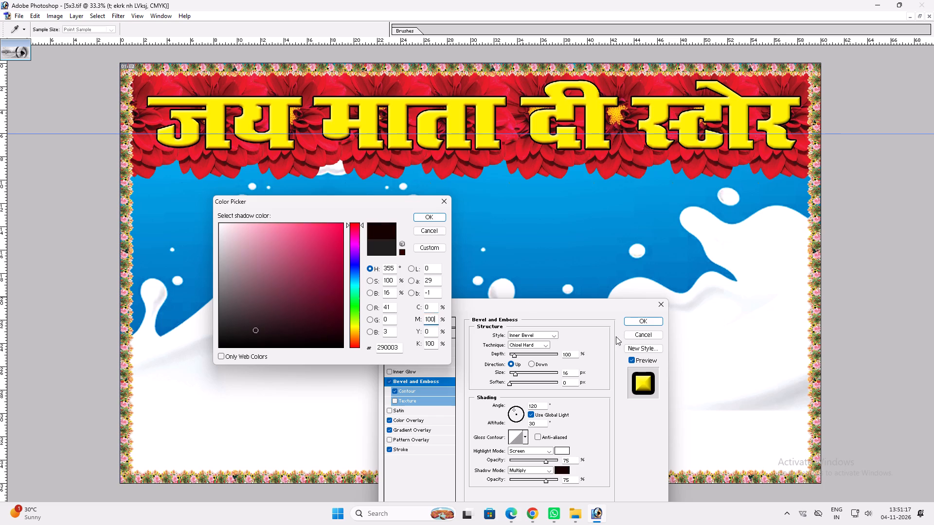
{"action": "type", "text": "100"}
{"action": "key", "text": "Tab"}
{"action": "key", "text": "0"}
{"action": "key", "text": "Return"}
Set the heading's Bevel and Emboss highlight color to red with magenta 100% and yellow 100%.
{"action": "left_click", "coordinate": [558, 448]}
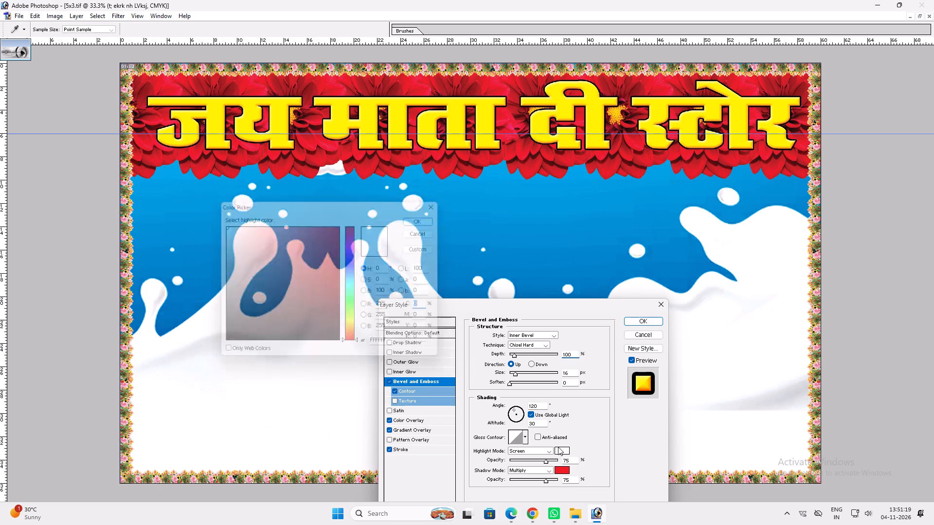
{"action": "key", "text": "Tab"}
{"action": "type", "text": "100"}
{"action": "key", "text": "Tab"}
{"action": "type", "text": "100"}
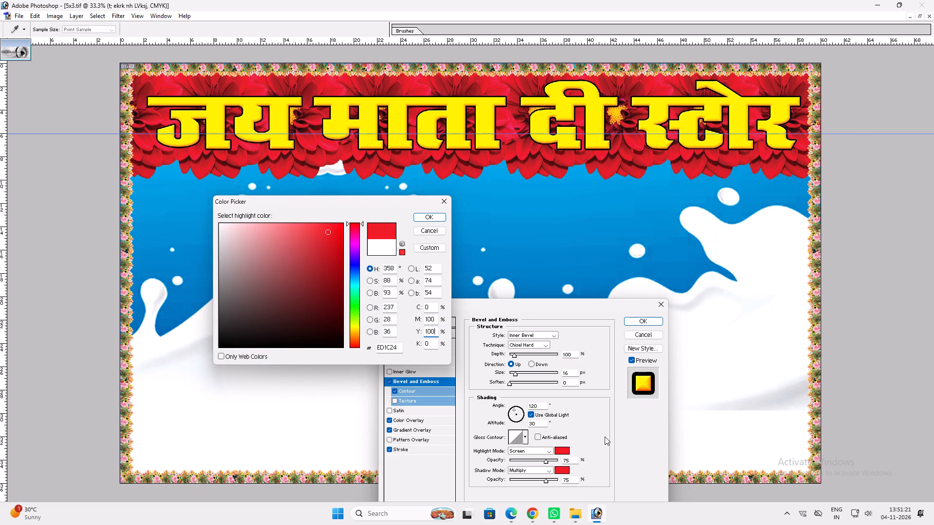
{"action": "key", "text": "Return"}
Lower the bevel's highlight and shadow opacities slightly and apply the heading's layer style.
{"action": "left_click_drag", "start_coordinate": [543, 461], "coordinate": [538, 460]}
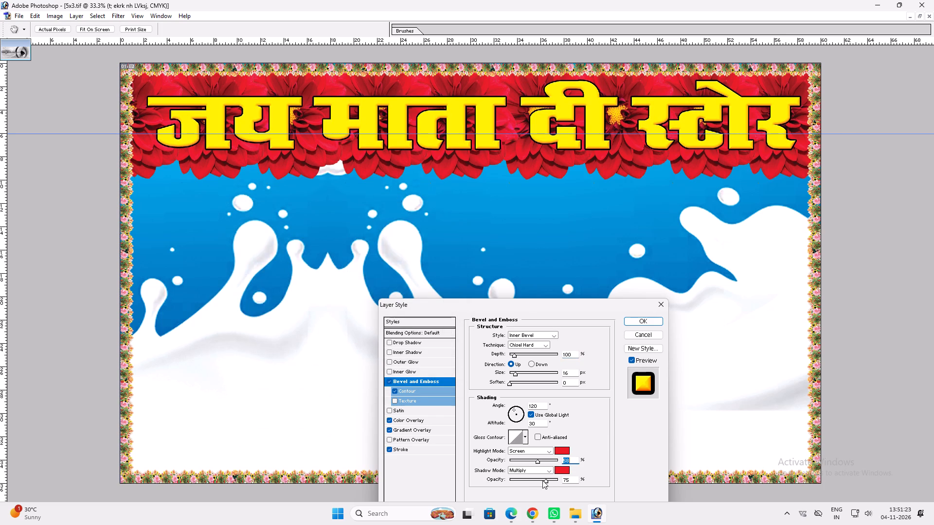
{"action": "left_click_drag", "start_coordinate": [542, 480], "coordinate": [536, 481]}
{"action": "key", "text": "Return"}
Duplicate the heading layer and apply a Motion Blur to the copy at 57° with a distance of 86 pixels.
{"action": "key", "text": "ctrl+j"}
{"action": "key", "text": "alt+t"}
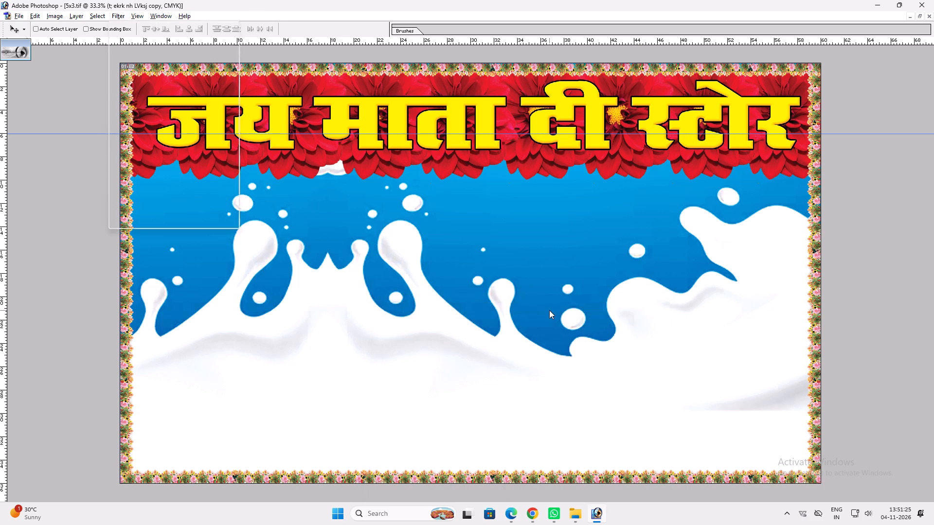
{"action": "type", "text": "bm"}
{"action": "key", "text": "Return"}
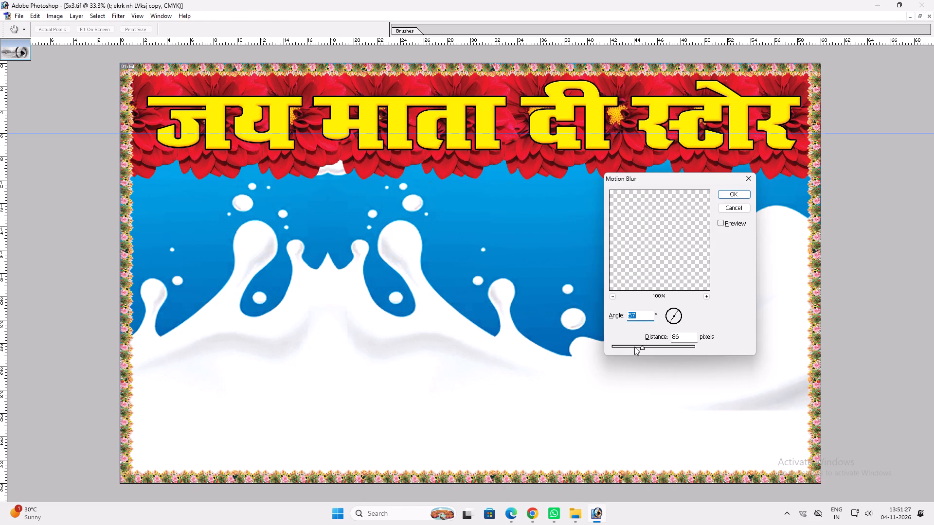
{"action": "key", "text": "Return"}
Send the blurred copy behind the heading and offset it slightly down and to the left as a 3D shadow.
{"action": "key", "text": "ctrl+bracketleft"}
{"action": "key", "text": "v"}
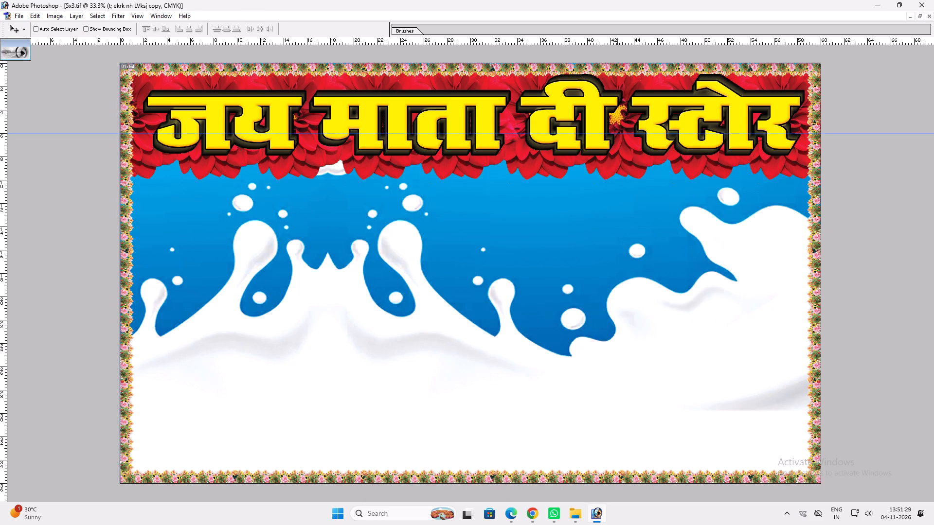
{"action": "left_click_drag", "start_coordinate": [635, 255], "coordinate": [629, 262]}
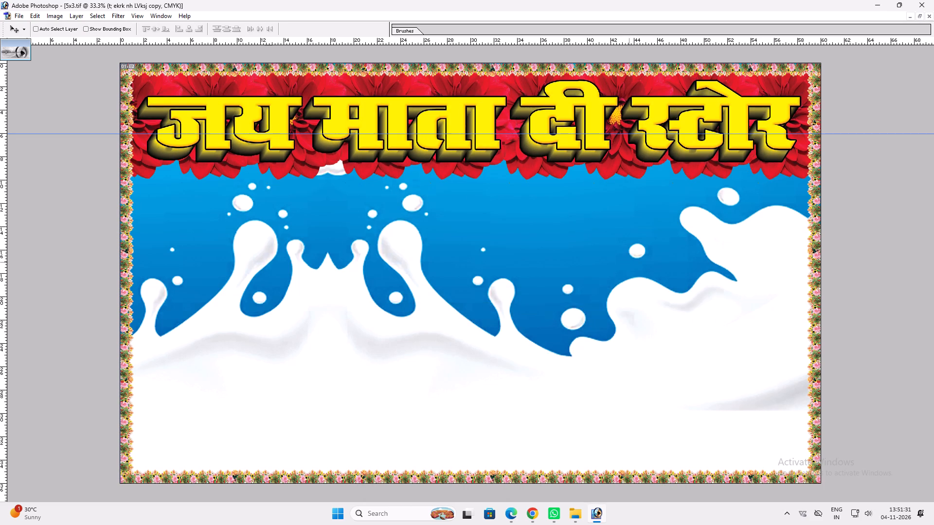
{"action": "left_click_drag", "start_coordinate": [629, 262], "coordinate": [629, 262]}
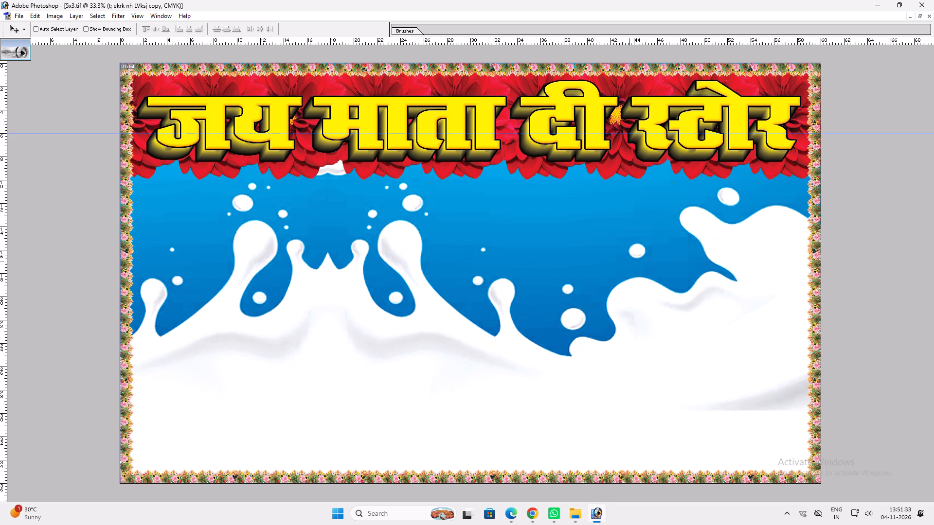
{"action": "left_click_drag", "start_coordinate": [629, 262], "coordinate": [630, 261]}
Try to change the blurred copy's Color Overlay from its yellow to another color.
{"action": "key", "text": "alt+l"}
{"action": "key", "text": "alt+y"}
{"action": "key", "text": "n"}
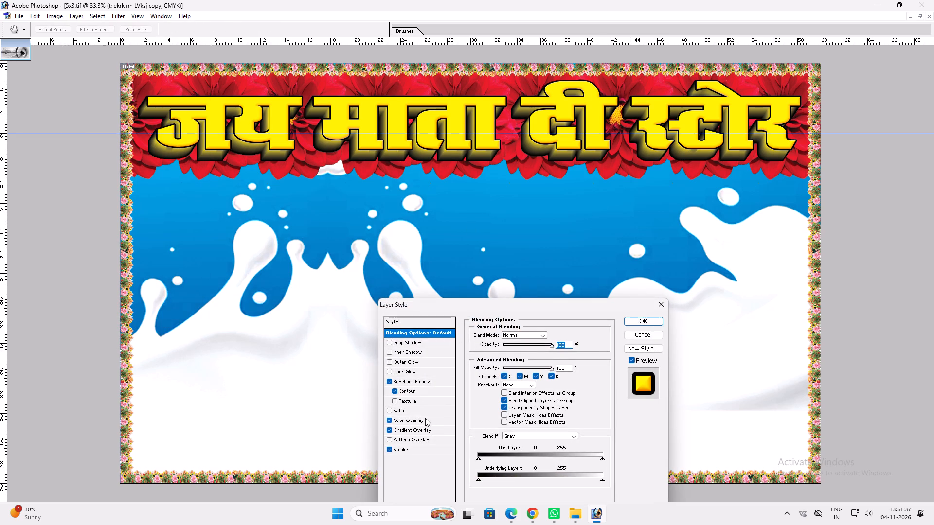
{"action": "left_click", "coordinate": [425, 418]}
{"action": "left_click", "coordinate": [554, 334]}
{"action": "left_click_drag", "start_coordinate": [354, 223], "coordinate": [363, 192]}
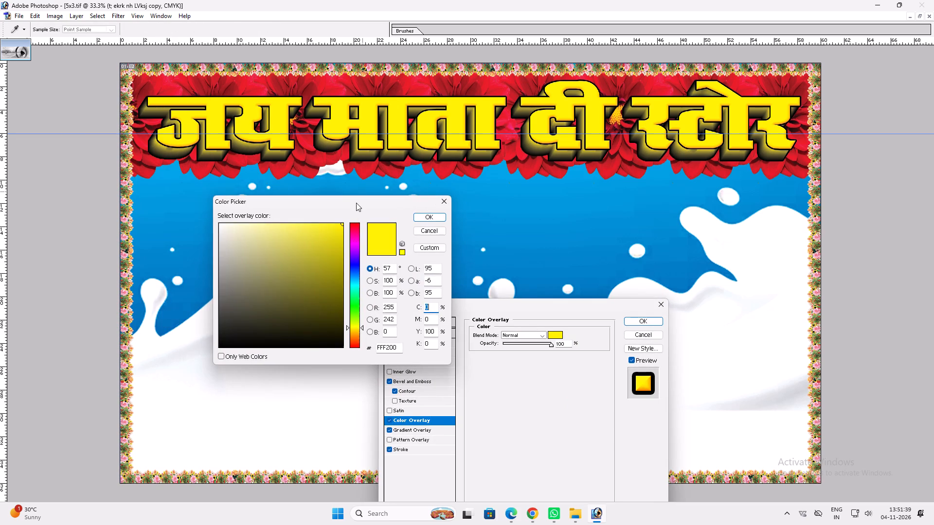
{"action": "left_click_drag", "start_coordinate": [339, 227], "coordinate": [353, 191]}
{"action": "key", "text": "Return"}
Set the blurred copy's stroke color to dark red with cyan 0%, magenta 100%, yellow 100% and black 60%.
{"action": "left_click", "coordinate": [421, 450]}
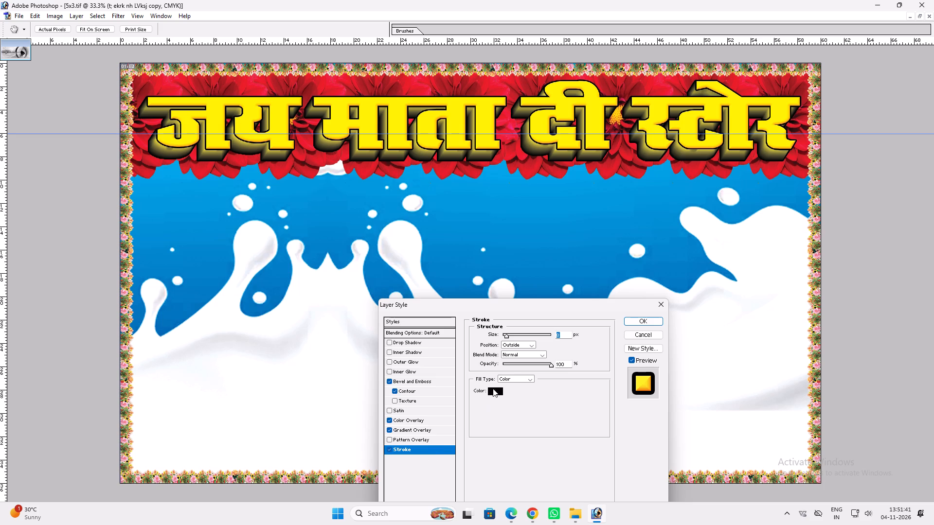
{"action": "left_click", "coordinate": [493, 388]}
{"action": "key", "text": "0"}
{"action": "key", "text": "Tab"}
{"action": "key", "text": "1"}
{"action": "type", "text": "00"}
{"action": "key", "text": "Tab"}
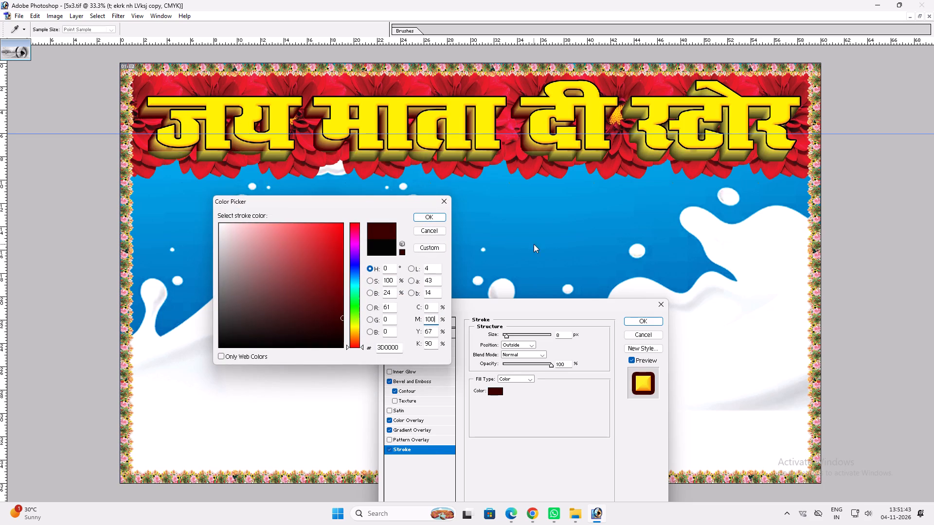
{"action": "type", "text": "100"}
{"action": "key", "text": "Tab"}
{"action": "type", "text": "60"}
{"action": "key", "text": "Return"}
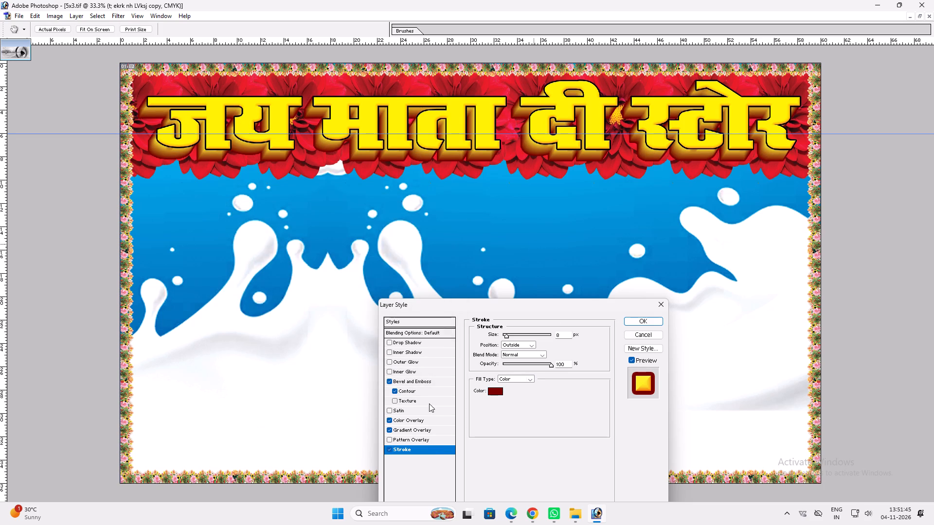
Change the blurred copy's Color Overlay to bright red.
{"action": "left_click", "coordinate": [423, 421]}
{"action": "left_click", "coordinate": [548, 334]}
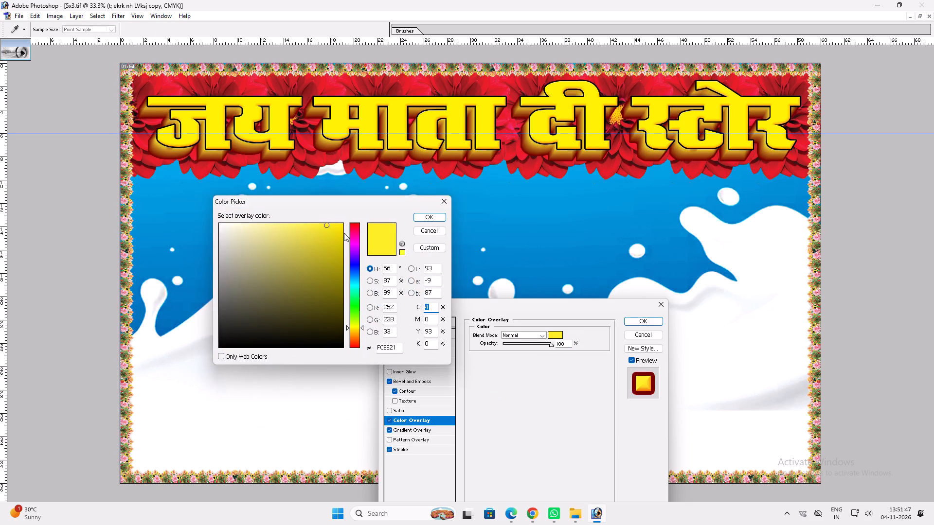
{"action": "left_click_drag", "start_coordinate": [351, 227], "coordinate": [354, 184]}
{"action": "left_click_drag", "start_coordinate": [333, 234], "coordinate": [367, 167]}
{"action": "key", "text": "Return"}
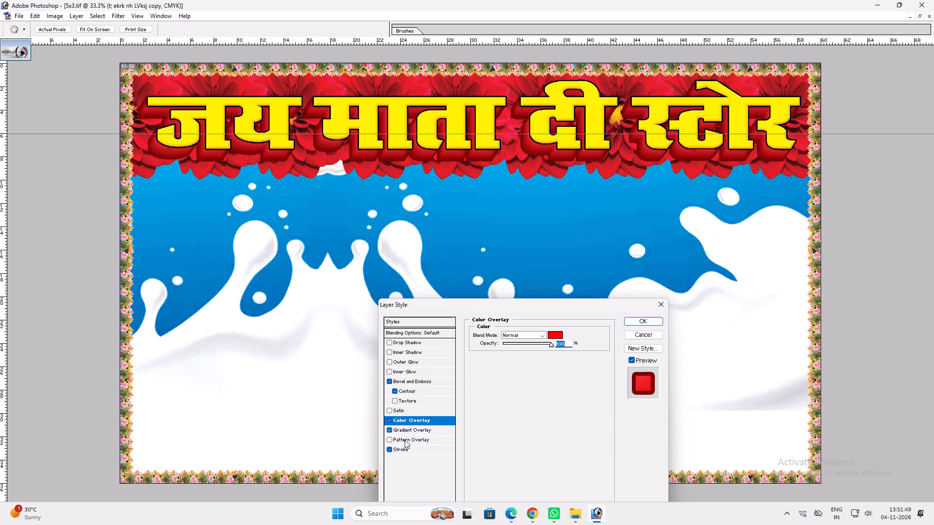
Check the stroke color and size set in the blurred copy's layer style.
{"action": "left_click", "coordinate": [407, 452]}
{"action": "left_click", "coordinate": [494, 388]}
{"action": "key", "text": "Tab"}
{"action": "key", "text": "Tab"}
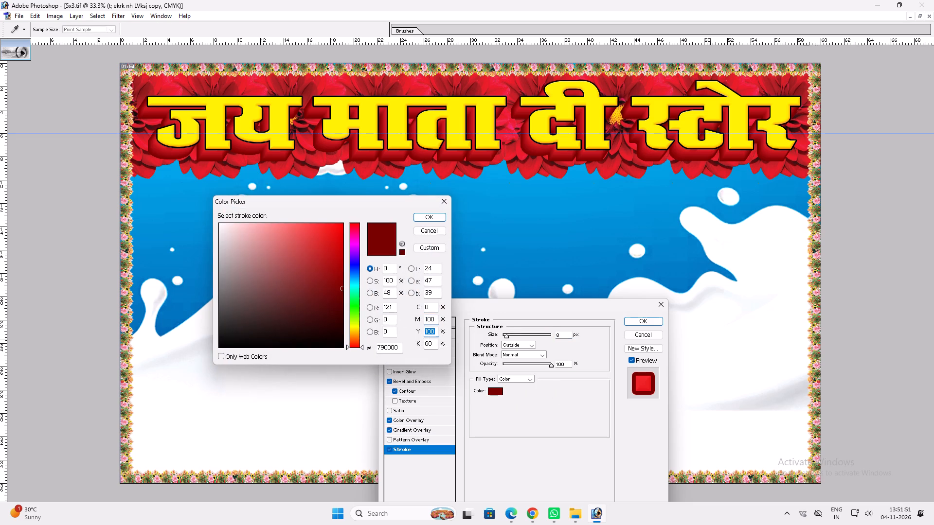
{"action": "key", "text": "Tab"}
{"action": "key", "text": "Return"}
{"action": "scroll", "coordinate": [542, 374], "scroll_direction": "down", "scroll_amount": 3}
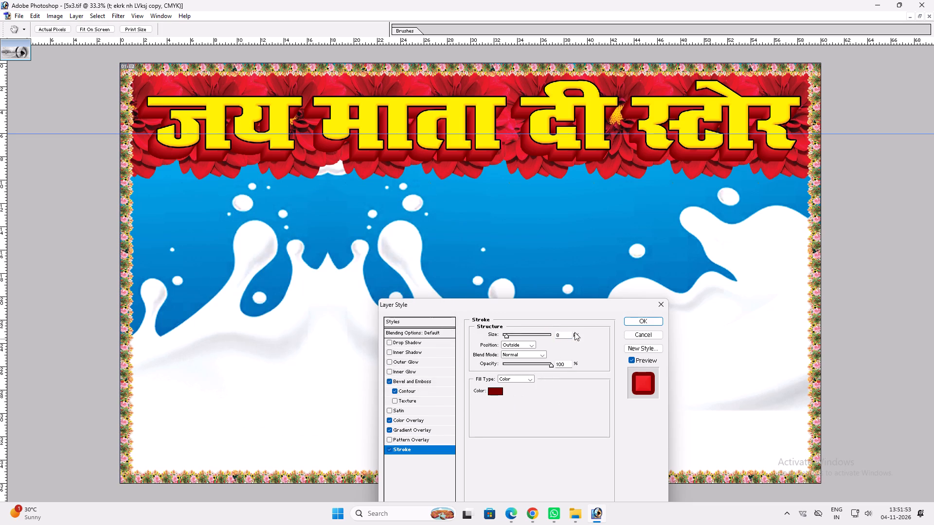
{"action": "left_click_drag", "start_coordinate": [561, 332], "coordinate": [552, 333]}
{"action": "scroll", "coordinate": [581, 384], "scroll_direction": "down", "scroll_amount": 1}
Add a Drop Shadow to the blurred copy at 58% opacity with an increased distance.
{"action": "left_click", "coordinate": [416, 343]}
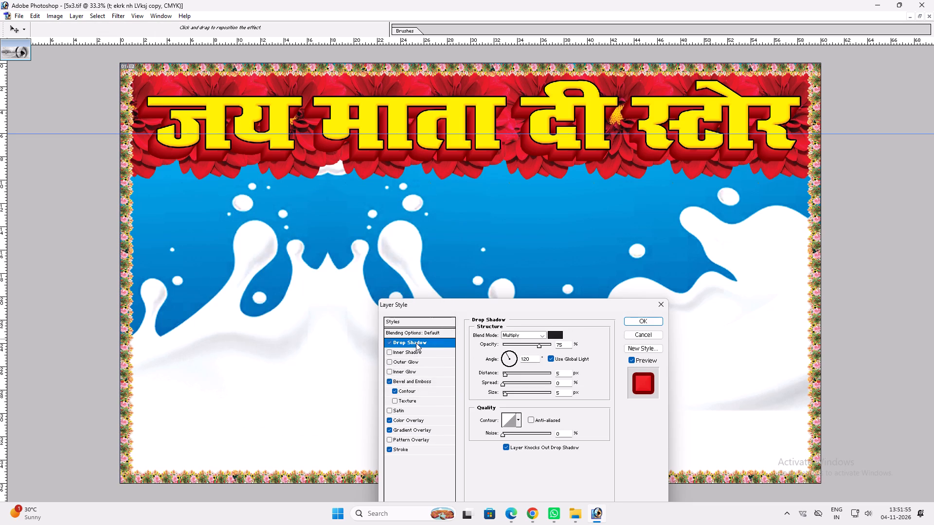
{"action": "left_click_drag", "start_coordinate": [538, 345], "coordinate": [531, 345]}
{"action": "double_click", "coordinate": [510, 376]}
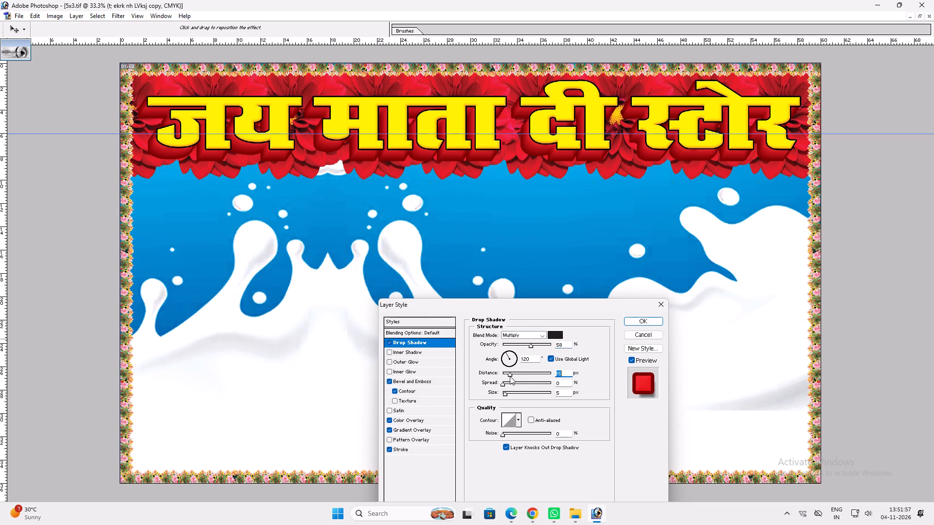
{"action": "triple_click", "coordinate": [510, 376]}
{"action": "triple_click", "coordinate": [510, 376]}
{"action": "key", "text": "Return"}
Hide the guides on the banner.
{"action": "key", "text": "v"}
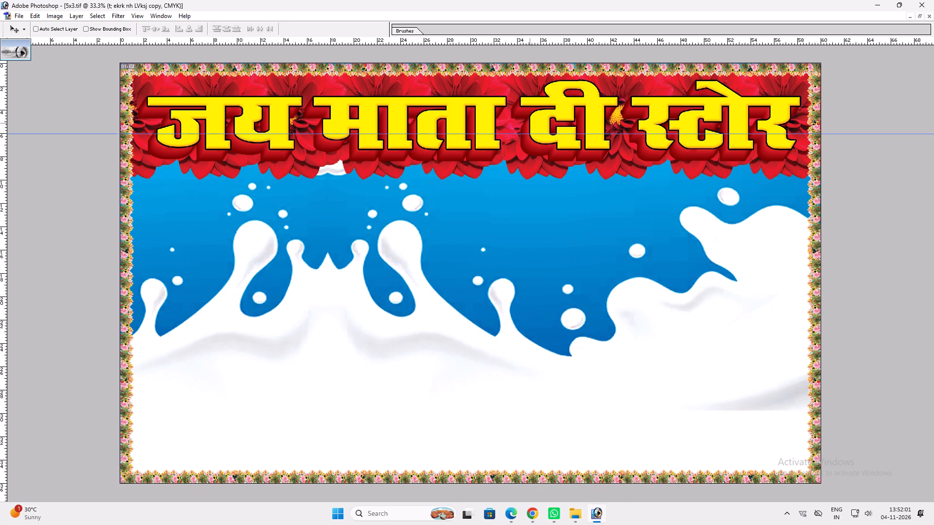
{"action": "key", "text": "ctrl+h"}
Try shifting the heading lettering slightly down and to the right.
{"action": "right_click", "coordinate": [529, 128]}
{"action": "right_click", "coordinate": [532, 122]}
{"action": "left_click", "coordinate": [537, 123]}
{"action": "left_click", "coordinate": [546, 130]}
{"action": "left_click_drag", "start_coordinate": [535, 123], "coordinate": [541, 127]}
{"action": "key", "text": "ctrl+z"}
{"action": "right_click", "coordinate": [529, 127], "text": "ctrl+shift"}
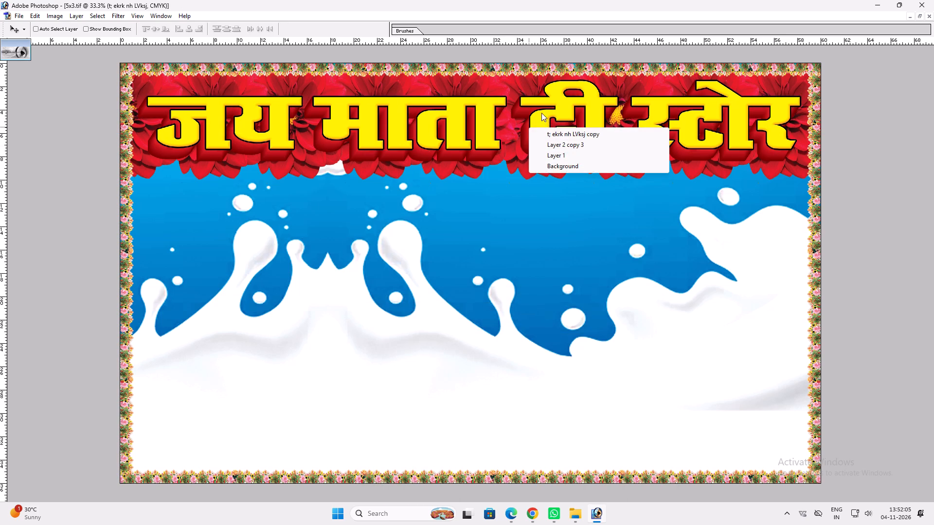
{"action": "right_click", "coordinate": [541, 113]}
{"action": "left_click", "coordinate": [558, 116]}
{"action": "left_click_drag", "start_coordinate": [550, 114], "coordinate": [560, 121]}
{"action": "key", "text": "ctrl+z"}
Narrow the जय माता दी स्टोर heading slightly, keeping it centered over the red flower band.
{"action": "right_click", "coordinate": [541, 122], "text": "ctrl+shift"}
{"action": "left_click", "coordinate": [569, 138], "text": "ctrl+shift"}
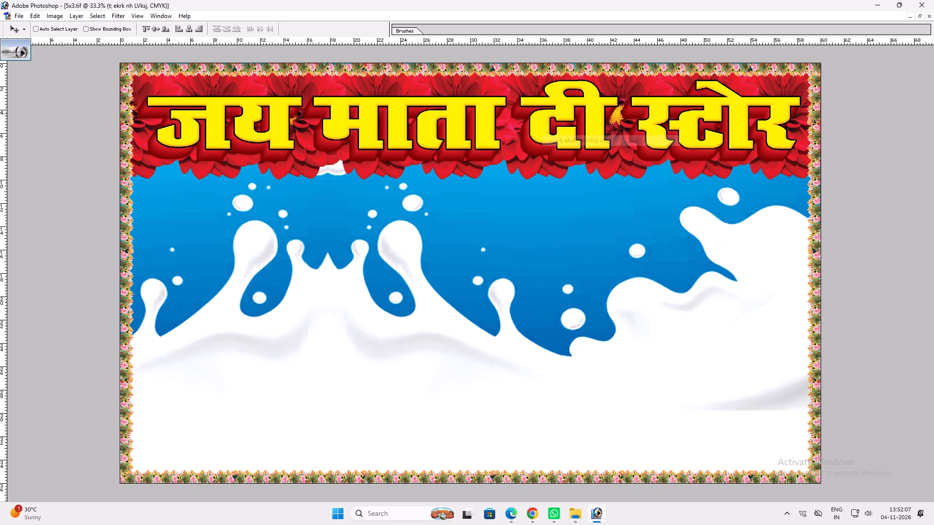
{"action": "key", "text": "ctrl+t"}
{"action": "left_click_drag", "start_coordinate": [801, 111], "coordinate": [795, 109], "text": "shift"}
{"action": "key", "text": "Return"}
{"action": "key", "text": "v"}
{"action": "left_click", "coordinate": [726, 112], "text": "shift"}
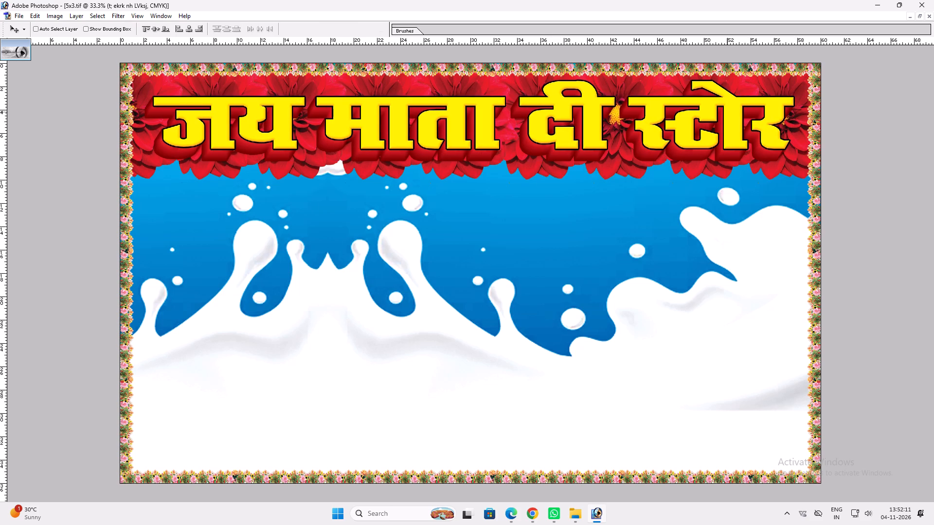
Copy the magenta नोट text from the Sudha Milk design into the 5x3 banner, placing it below the heading's left half.
{"action": "key", "text": "f"}
{"action": "key", "text": "f"}
{"action": "key", "text": "f"}
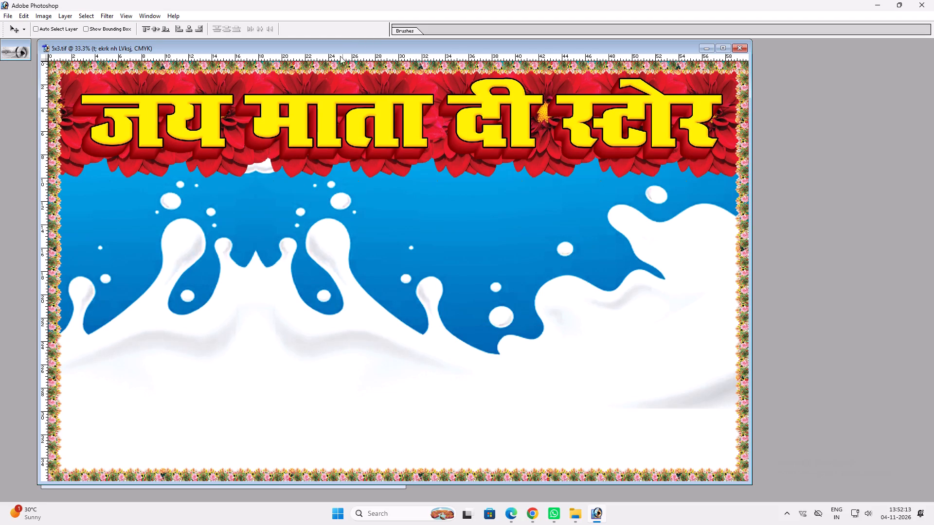
{"action": "left_click_drag", "start_coordinate": [330, 45], "coordinate": [658, 61]}
{"action": "left_click", "coordinate": [241, 181]}
{"action": "key", "text": "v"}
{"action": "left_click", "coordinate": [246, 190], "text": "ctrl"}
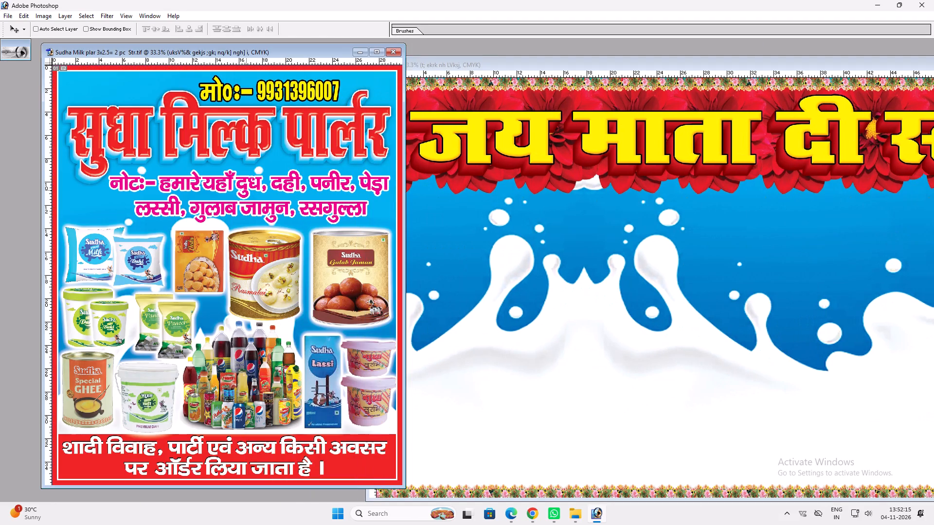
{"action": "left_click_drag", "start_coordinate": [246, 190], "coordinate": [590, 219]}
{"action": "double_click", "coordinate": [530, 66]}
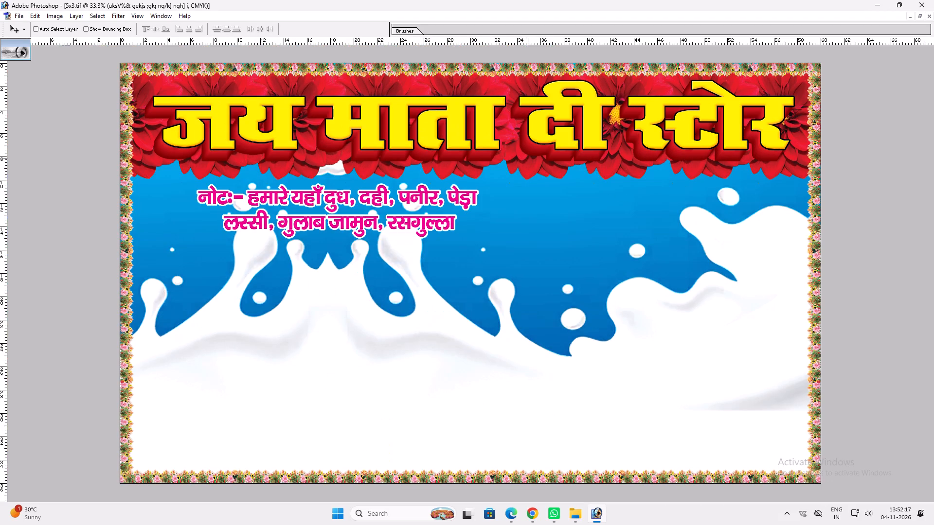
{"action": "key", "text": "v"}
{"action": "key", "text": "v"}
{"action": "left_click_drag", "start_coordinate": [478, 212], "coordinate": [447, 210]}
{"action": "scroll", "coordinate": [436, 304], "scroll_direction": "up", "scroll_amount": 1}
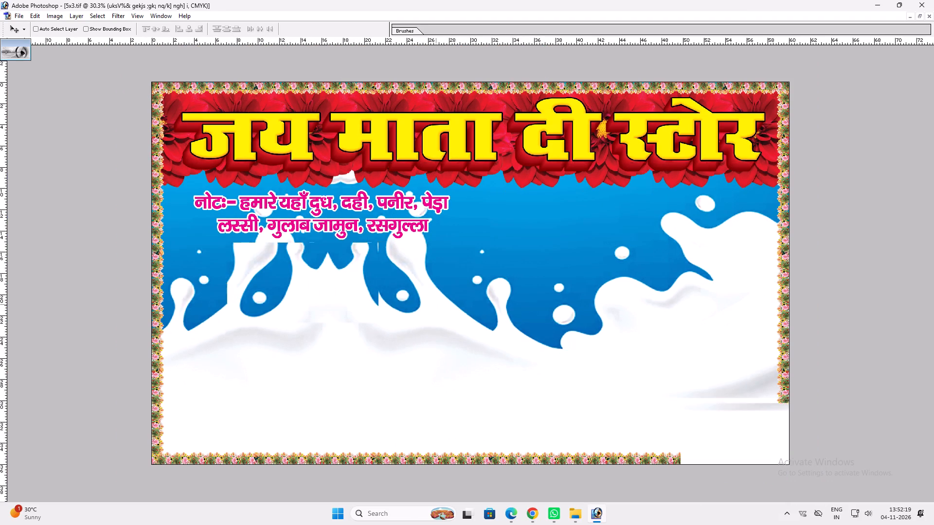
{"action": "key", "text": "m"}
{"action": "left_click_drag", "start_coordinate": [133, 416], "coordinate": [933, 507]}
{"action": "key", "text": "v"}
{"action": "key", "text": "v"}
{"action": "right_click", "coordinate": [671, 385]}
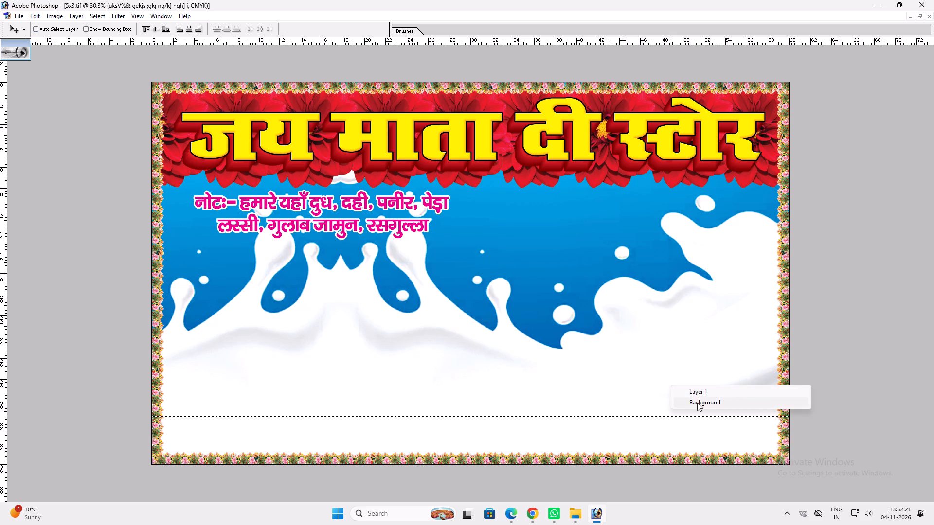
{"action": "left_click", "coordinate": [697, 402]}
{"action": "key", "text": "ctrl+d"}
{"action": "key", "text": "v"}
Join the नोट text's two lines into one and move it to the white area along the banner's bottom edge.
{"action": "key", "text": "t"}
{"action": "left_click", "coordinate": [380, 221]}
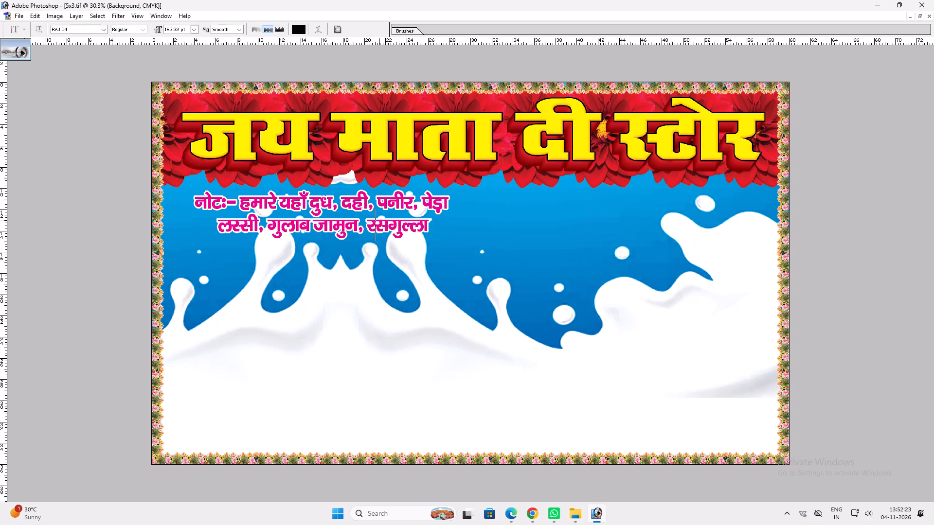
{"action": "key", "text": "Home"}
{"action": "key", "text": "BackSpace"}
{"action": "left_click_drag", "start_coordinate": [498, 325], "coordinate": [655, 472]}
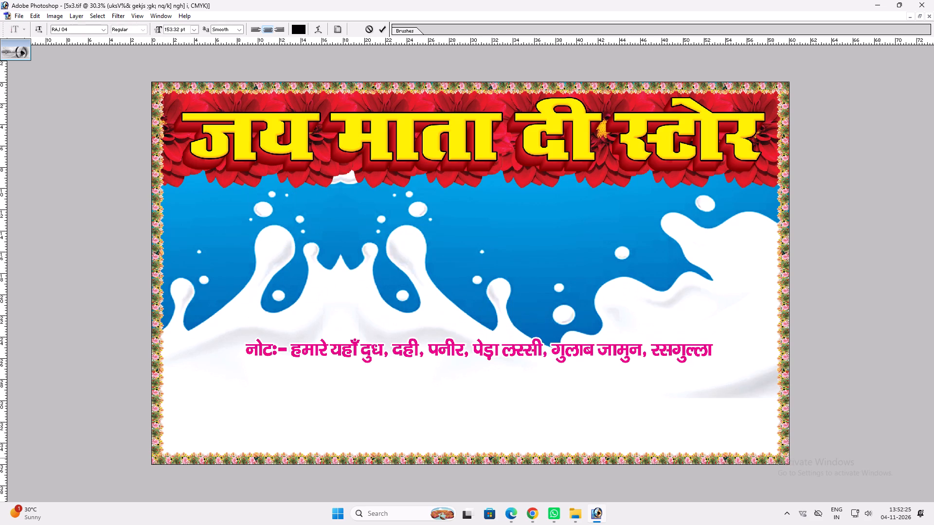
{"action": "left_click_drag", "start_coordinate": [666, 416], "coordinate": [615, 454]}
{"action": "left_click_drag", "start_coordinate": [614, 426], "coordinate": [597, 465]}
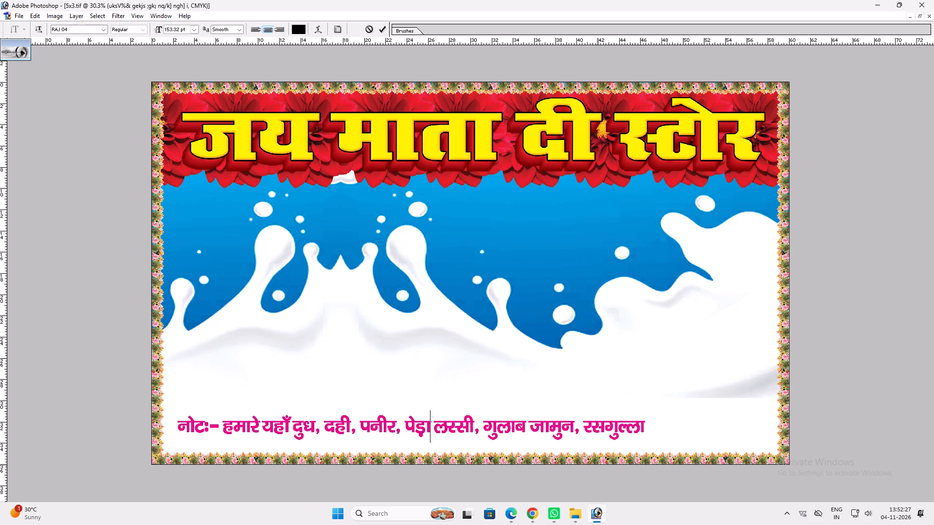
{"action": "left_click_drag", "start_coordinate": [597, 465], "coordinate": [596, 465]}
{"action": "key", "text": "Return"}
Enlarge the single-line नोट text proportionally until it spans nearly the full width inside the floral border.
{"action": "key", "text": "ctrl+t"}
{"action": "left_click_drag", "start_coordinate": [644, 435], "coordinate": [756, 434], "text": "shift"}
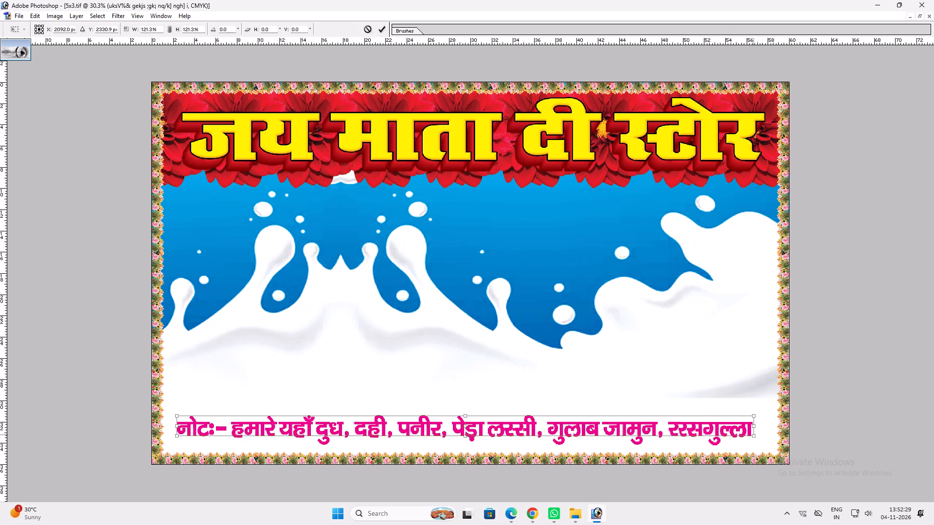
{"action": "left_click_drag", "start_coordinate": [756, 434], "coordinate": [760, 434], "text": "shift"}
{"action": "key", "text": "shift+Return"}
{"action": "type", "text": "vv"}
Show both documents in separate windows and bring the Sudha Milk design to the front.
{"action": "key", "text": "f"}
{"action": "key", "text": "f"}
{"action": "key", "text": "f"}
{"action": "left_click", "coordinate": [374, 324]}
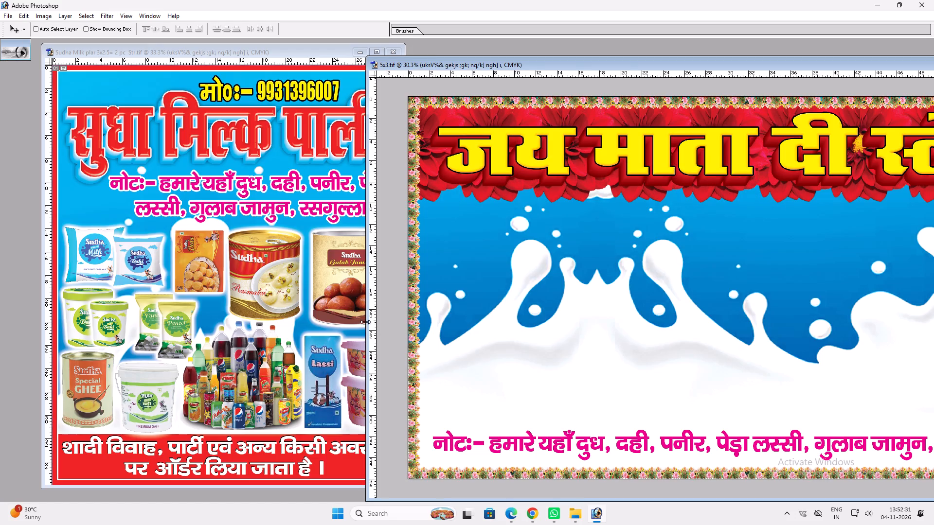
{"action": "left_click", "coordinate": [295, 304]}
{"action": "key", "text": "v"}
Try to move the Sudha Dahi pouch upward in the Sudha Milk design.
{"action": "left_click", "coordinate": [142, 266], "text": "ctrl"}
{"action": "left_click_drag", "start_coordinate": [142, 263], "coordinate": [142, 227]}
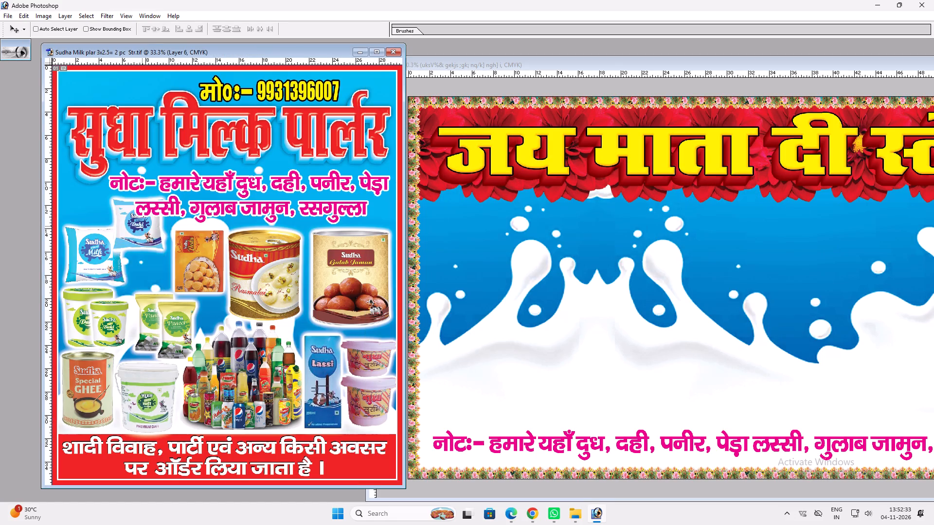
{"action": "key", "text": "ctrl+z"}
Copy the Sudha Milk and Dahi pouches into the 5x3 banner and place them above the left end of the नोट text.
{"action": "left_click", "coordinate": [106, 238], "text": "ctrl+shift"}
{"action": "left_click_drag", "start_coordinate": [105, 238], "coordinate": [450, 261]}
{"action": "left_click_drag", "start_coordinate": [472, 272], "coordinate": [487, 248]}
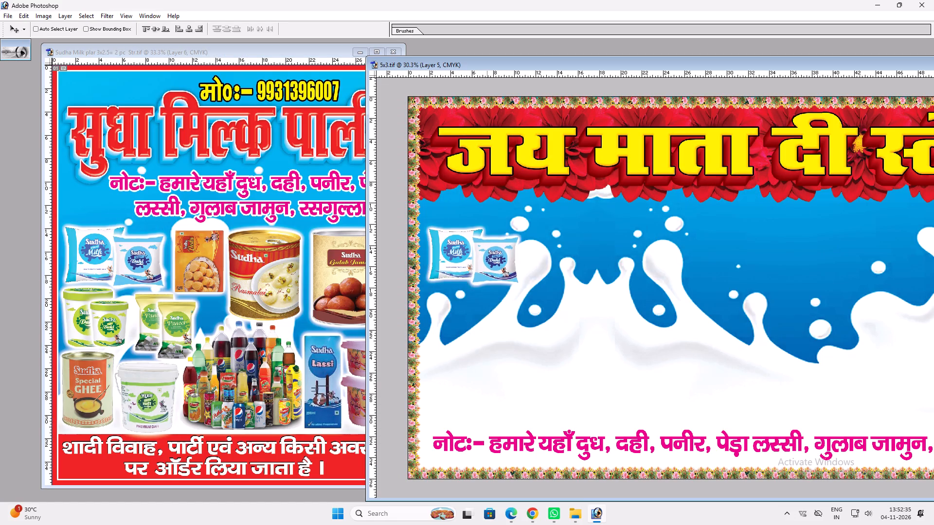
{"action": "left_click_drag", "start_coordinate": [487, 248], "coordinate": [507, 375]}
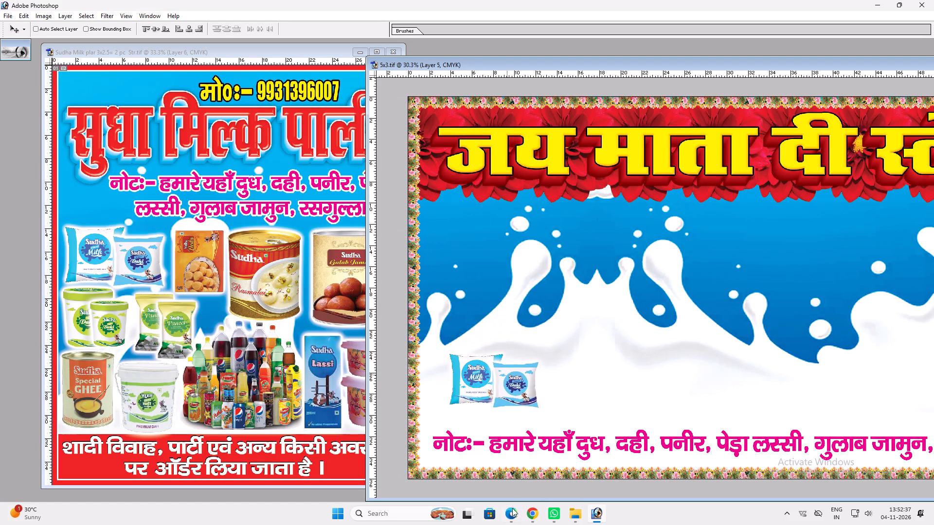
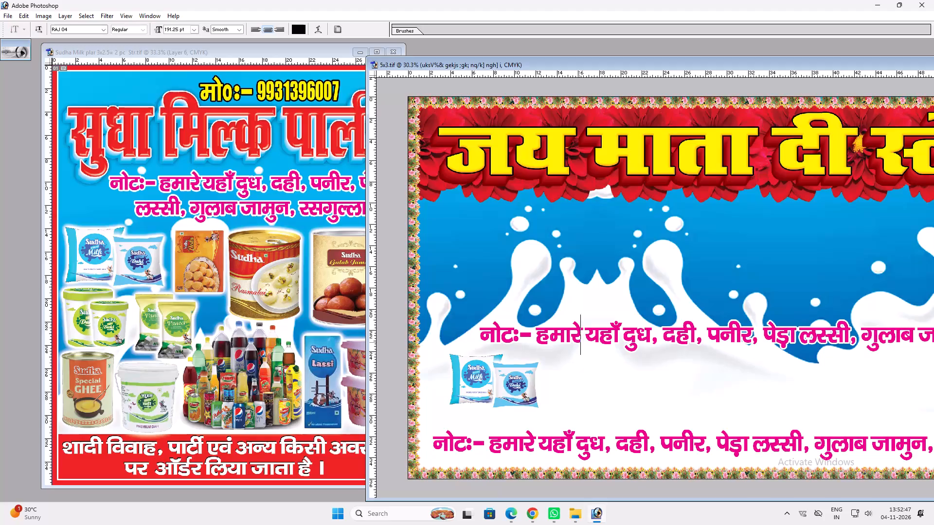
Replace the entire upper नोट line in the 5x3 banner with the copied mobile number.
{"action": "key", "text": "ctrl+a"}
{"action": "key", "text": "ctrl+v"}
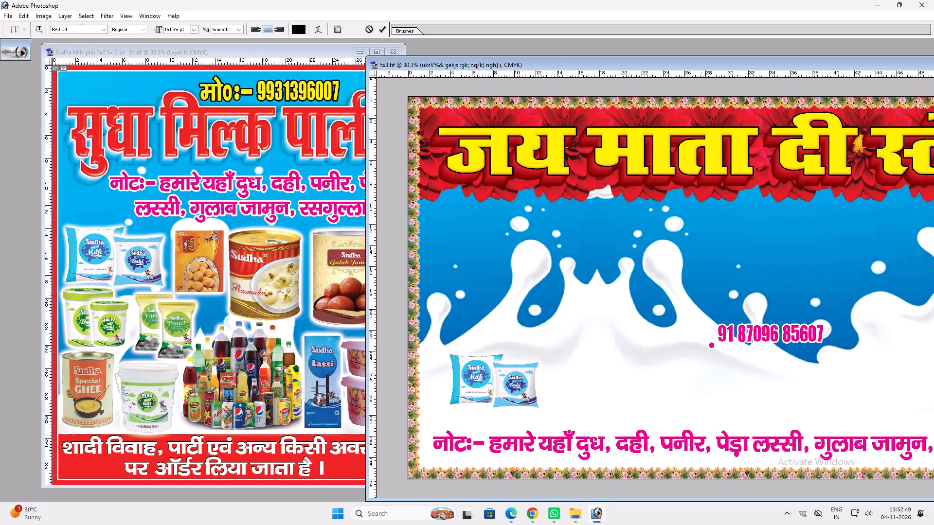
Replace the stray mark before the mobile number with the prefix "मो०ः–" and finish the text edit.
{"action": "left_click_drag", "start_coordinate": [716, 341], "coordinate": [694, 341]}
{"action": "key", "text": "BackSpace"}
{"action": "key", "text": "BackSpace"}
{"action": "key", "text": "BackSpace"}
{"action": "key", "text": "BackSpace"}
{"action": "key", "text": "e"}
{"action": "type", "text": "ks"}
{"action": "key", "text": "alt+0"}
{"action": "key", "text": "alt+1"}
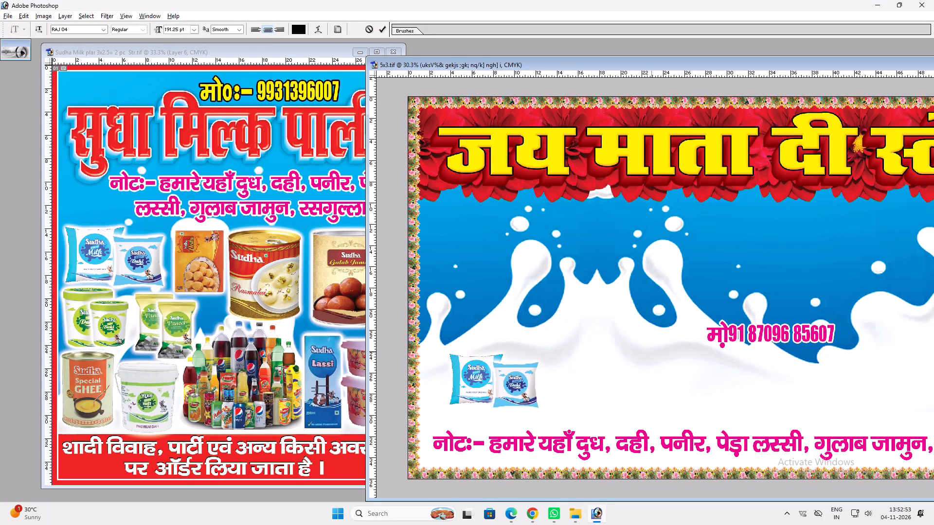
{"action": "key", "text": "alt+4"}
{"action": "key", "text": "alt+0"}
{"action": "key", "text": "BackSpace"}
{"action": "key", "text": "alt+0"}
{"action": "key", "text": "alt+1"}
{"action": "key", "text": "alt+4"}
{"action": "key", "text": "alt+0"}
{"action": "key", "text": "Right"}
{"action": "key", "text": "BackSpace"}
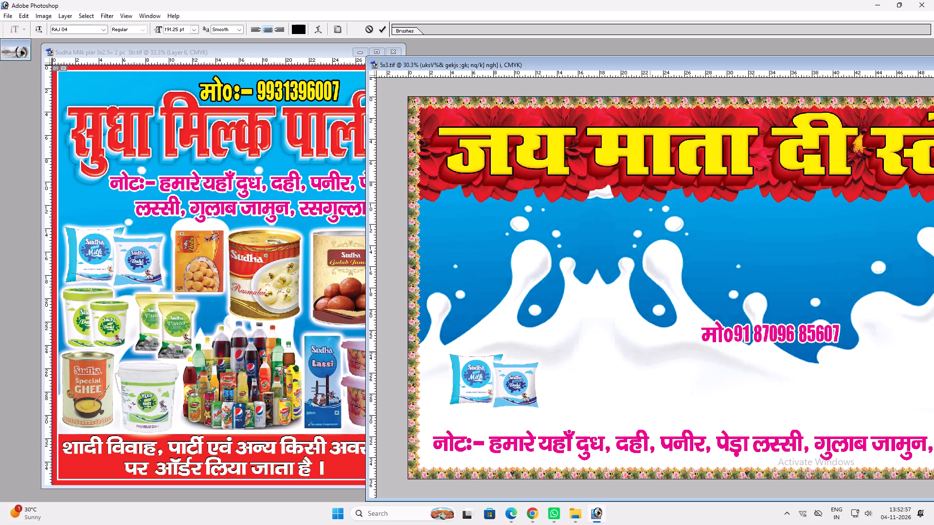
{"action": "type", "text": "%&"}
{"action": "key", "text": "space"}
{"action": "key", "text": "Return"}
{"action": "type", "text": "vvv"}
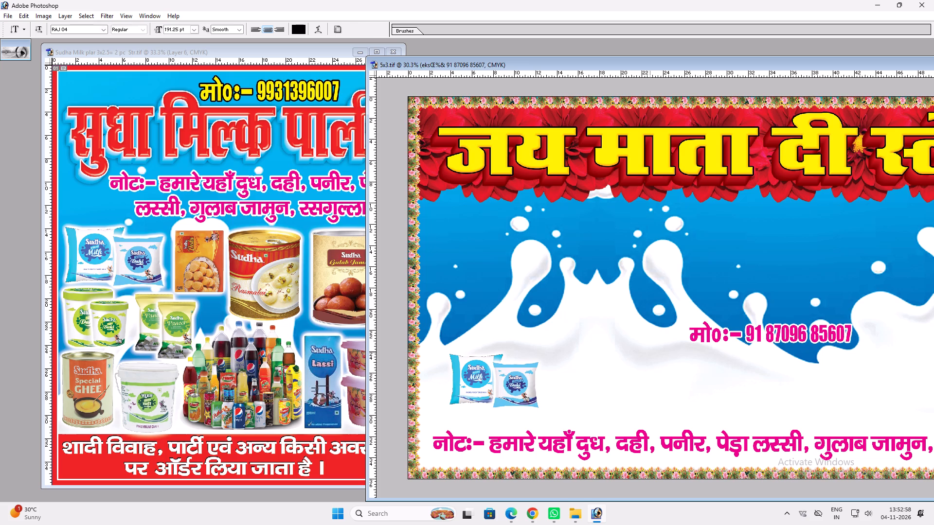
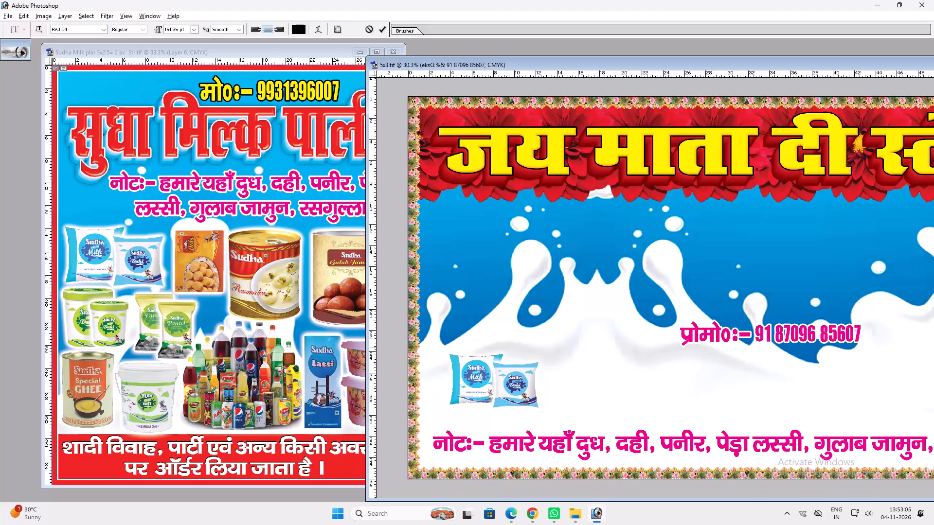
Complete the proprietor prefix before the mobile number in the 5x3 banner so it reads "प्रो०ः– दिपु जी,".
{"action": "key", "text": "alt+0"}
{"action": "type", "text": "%& n"}
{"action": "key", "text": "BackSpace"}
{"action": "type", "text": "fniq th]"}
{"action": "key", "text": "space"}
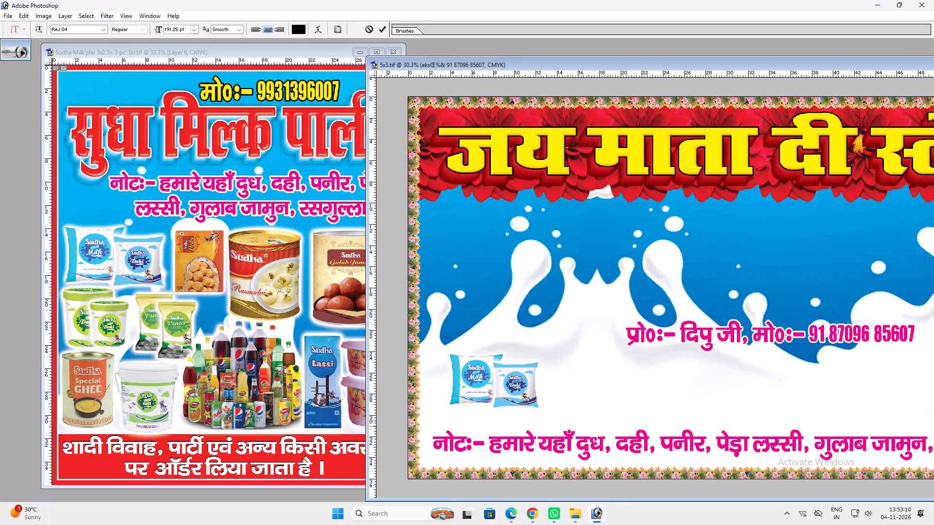
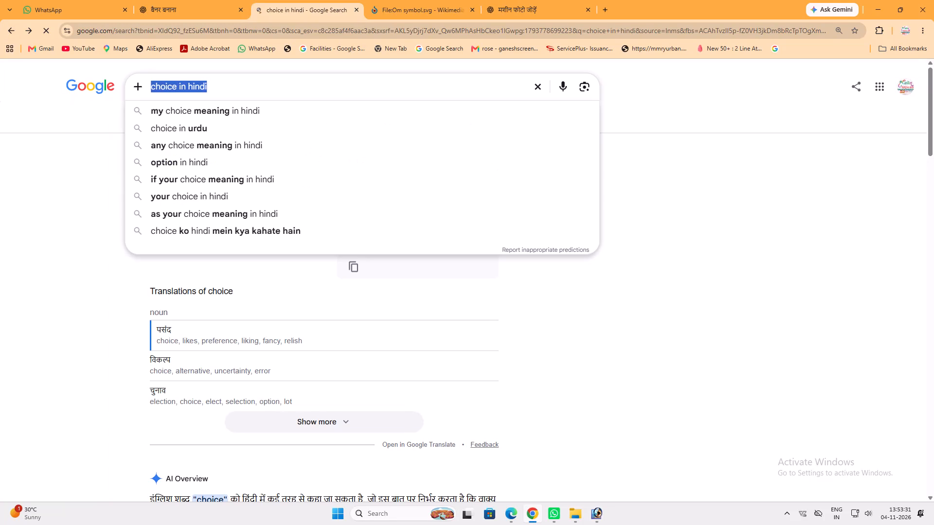
Search Google for "kali Jee Png" and switch to the suggested spelling "kali Ji Png".
{"action": "type", "text": "kali Je"}
{"action": "key", "text": "space"}
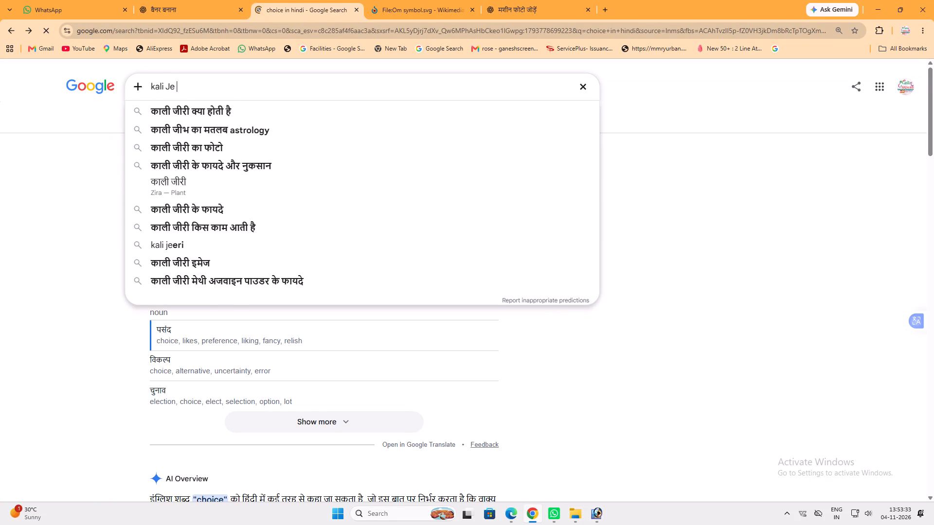
{"action": "type", "text": "e"}
{"action": "key", "text": "space"}
{"action": "key", "text": "BackSpace"}
{"action": "key", "text": "BackSpace"}
{"action": "key", "text": "BackSpace"}
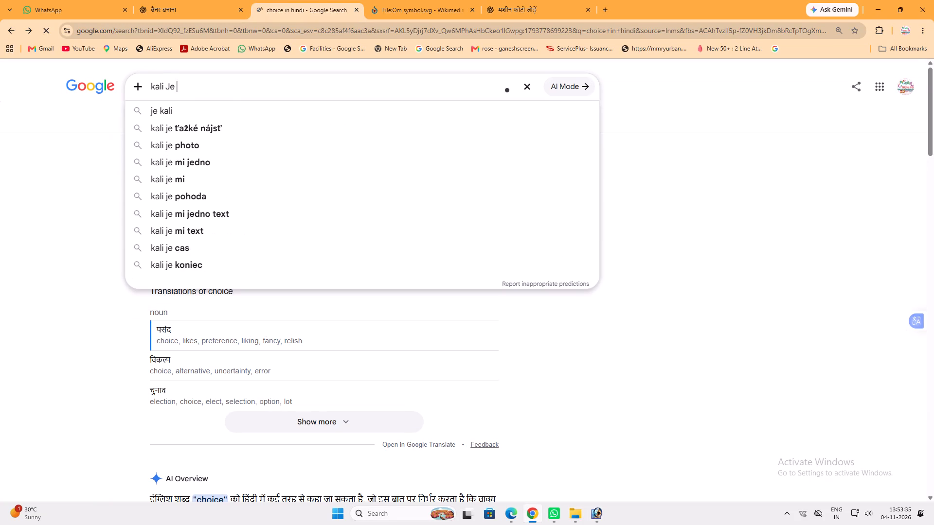
{"action": "type", "text": "e Png"}
{"action": "key", "text": "space"}
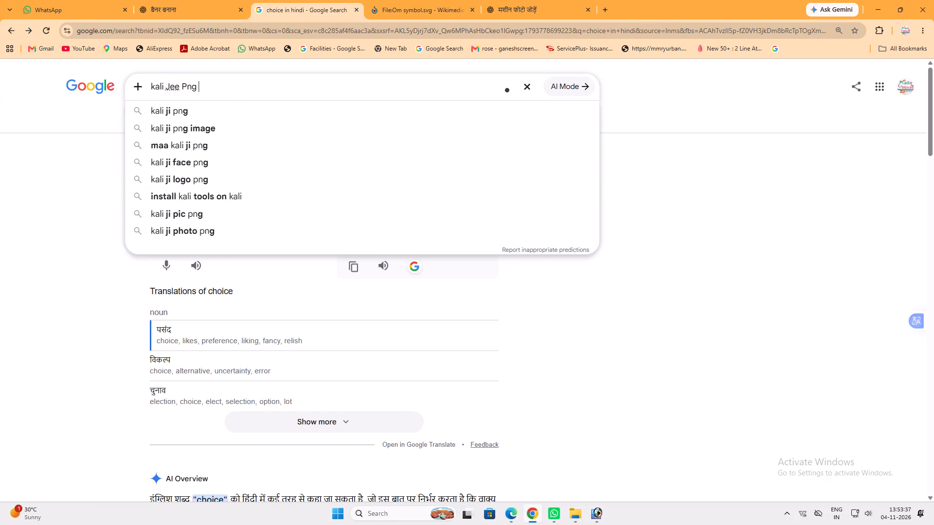
{"action": "key", "text": "Return"}
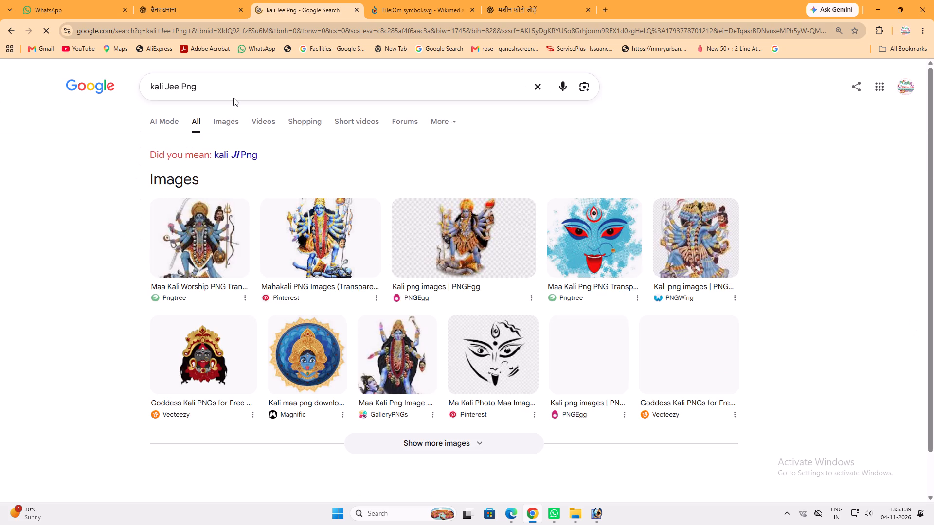
{"action": "left_click", "coordinate": [233, 156]}
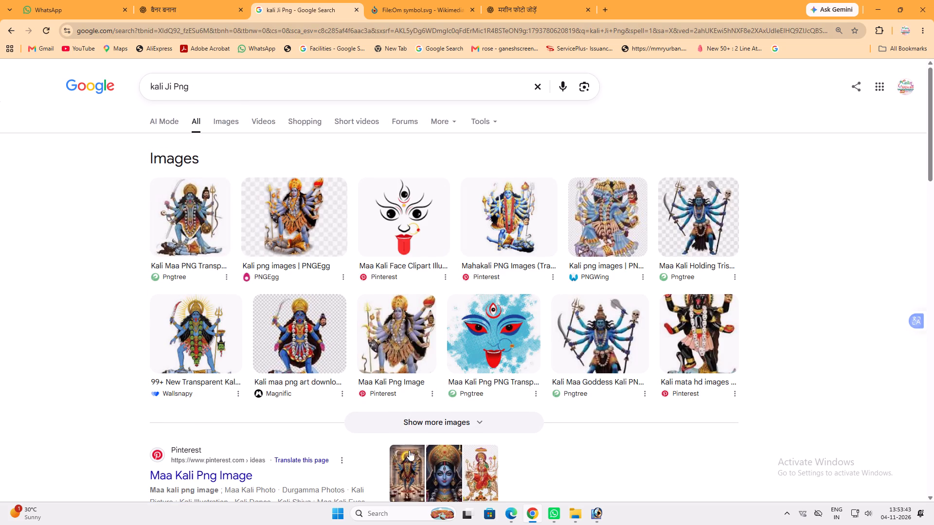
Open the Pinterest Maa Kali image collection and copy the blue Kali face picture with the white forehead stripes.
{"action": "left_click", "coordinate": [448, 454]}
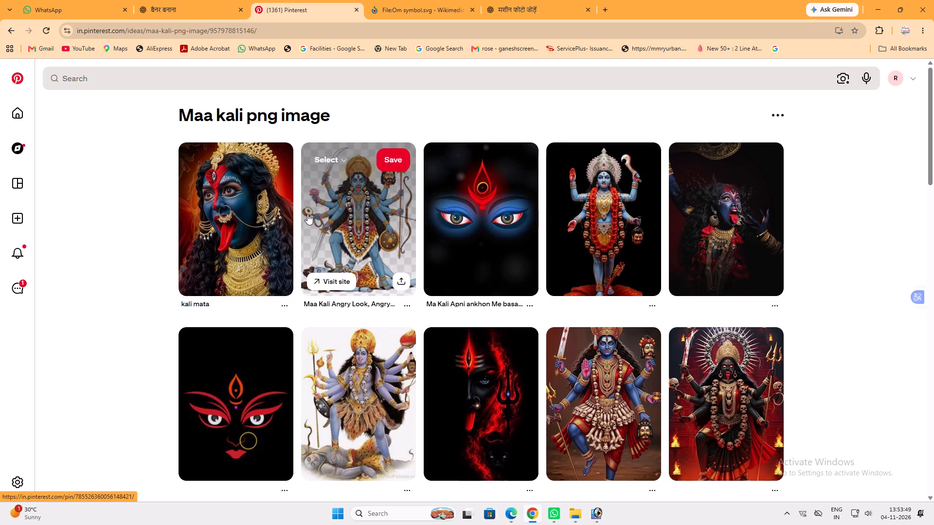
{"action": "scroll", "coordinate": [253, 213], "scroll_direction": "down", "scroll_amount": 7}
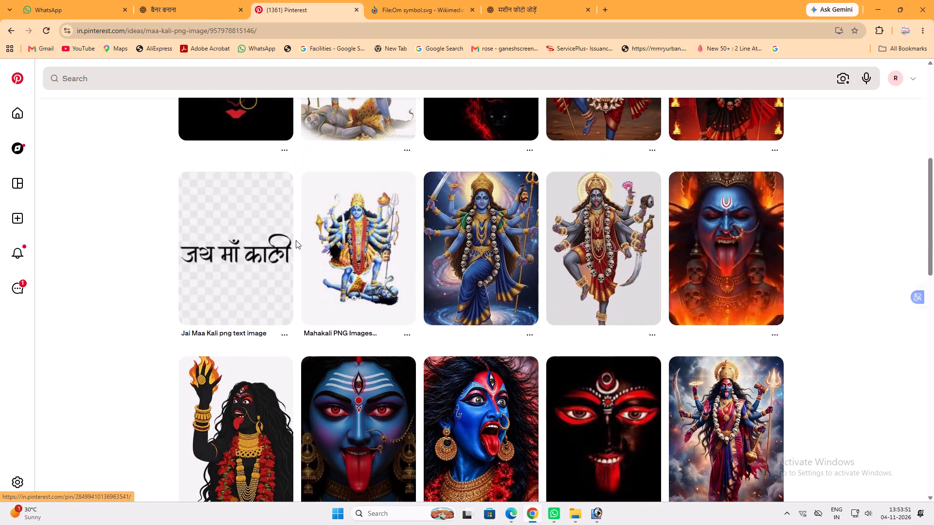
{"action": "scroll", "coordinate": [296, 240], "scroll_direction": "down", "scroll_amount": 4}
{"action": "scroll", "coordinate": [296, 241], "scroll_direction": "up", "scroll_amount": 1}
{"action": "scroll", "coordinate": [296, 241], "scroll_direction": "down", "scroll_amount": 2}
{"action": "left_click", "coordinate": [360, 218]}
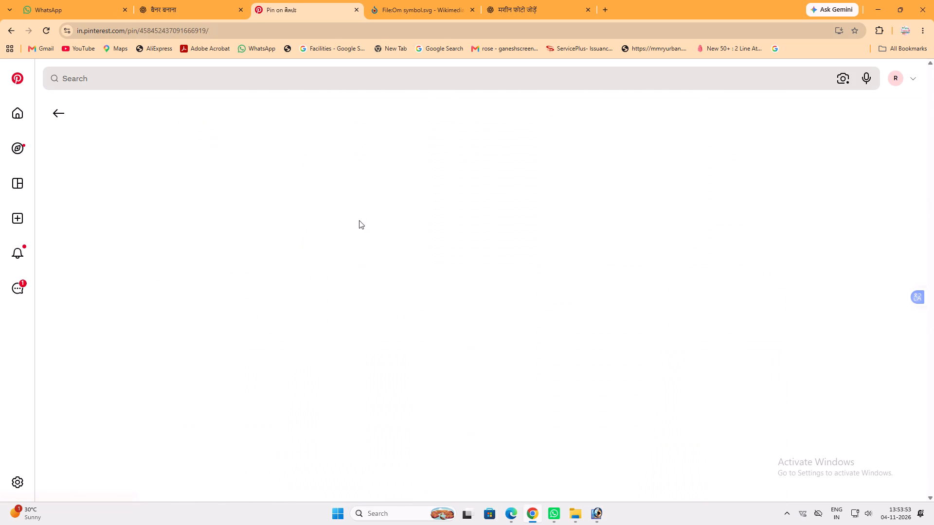
{"action": "right_click", "coordinate": [250, 218]}
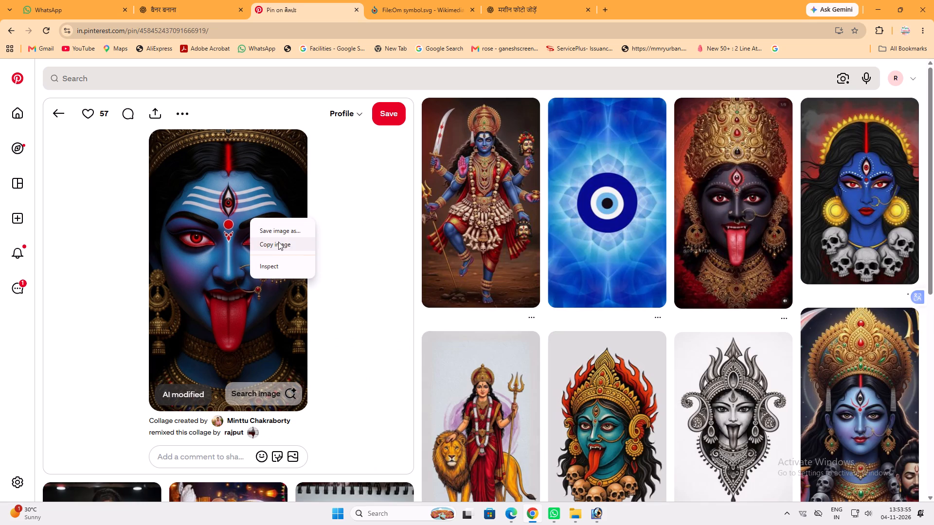
{"action": "left_click", "coordinate": [278, 242]}
{"action": "scroll", "coordinate": [284, 246], "scroll_direction": "down", "scroll_amount": 4}
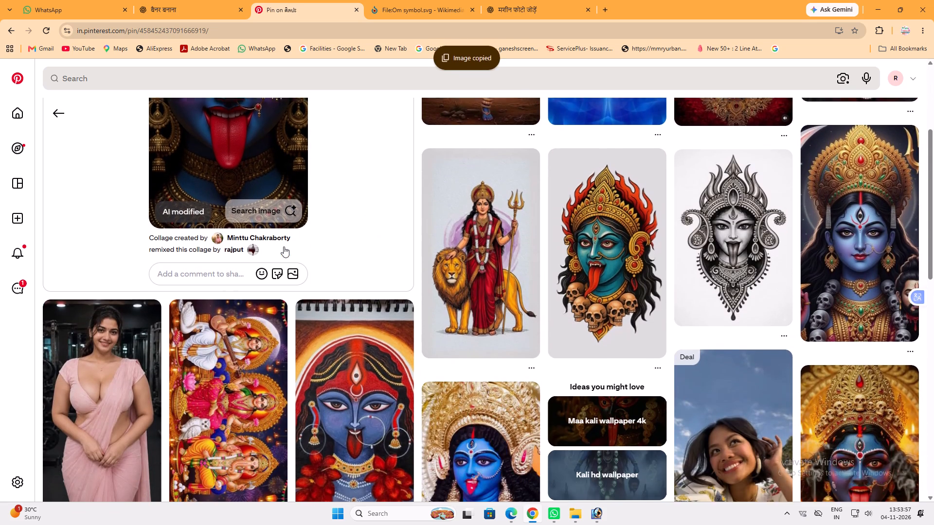
Switch to Photoshop, paste the Kali picture into the 5x3 banner and move it toward the banner's left half.
{"action": "left_click", "coordinate": [599, 510]}
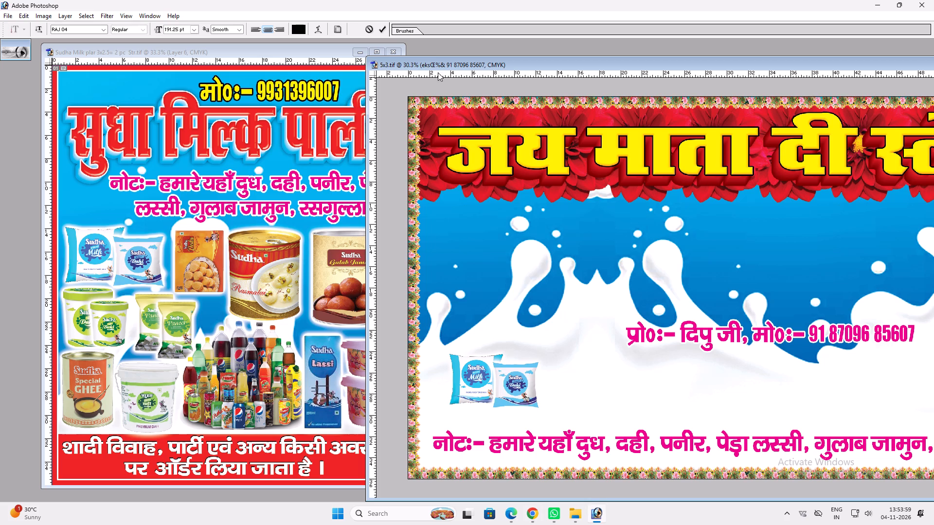
{"action": "double_click", "coordinate": [438, 66]}
{"action": "key", "text": "ctrl+v"}
{"action": "key", "text": "Return"}
{"action": "key", "text": "ctrl+v"}
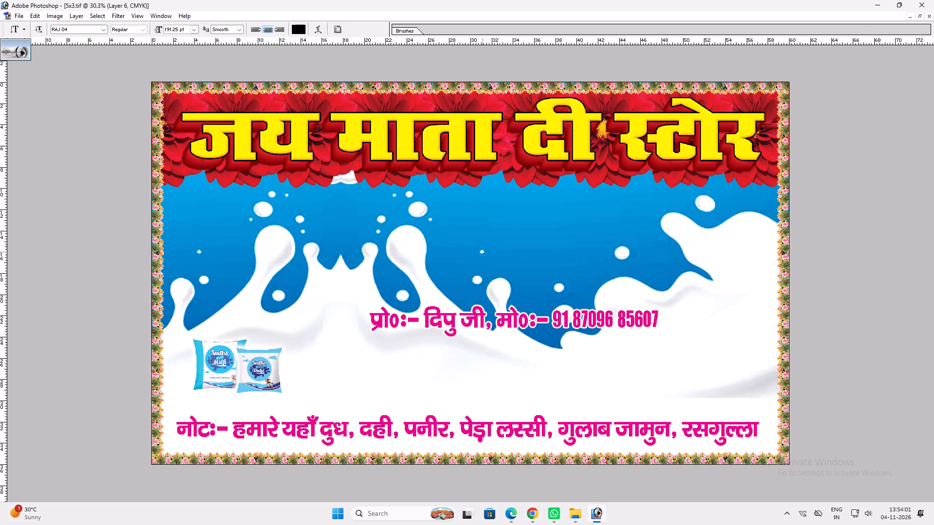
{"action": "key", "text": "v"}
{"action": "left_click_drag", "start_coordinate": [497, 268], "coordinate": [367, 292]}
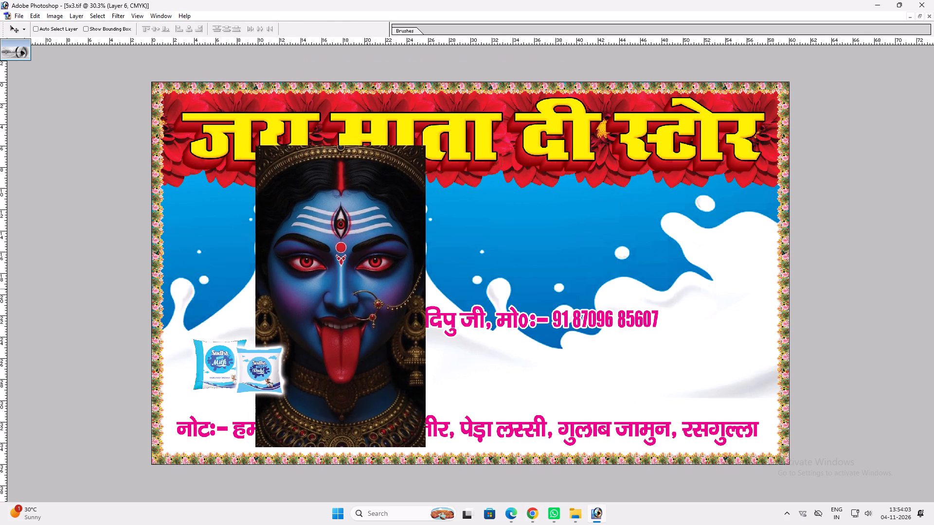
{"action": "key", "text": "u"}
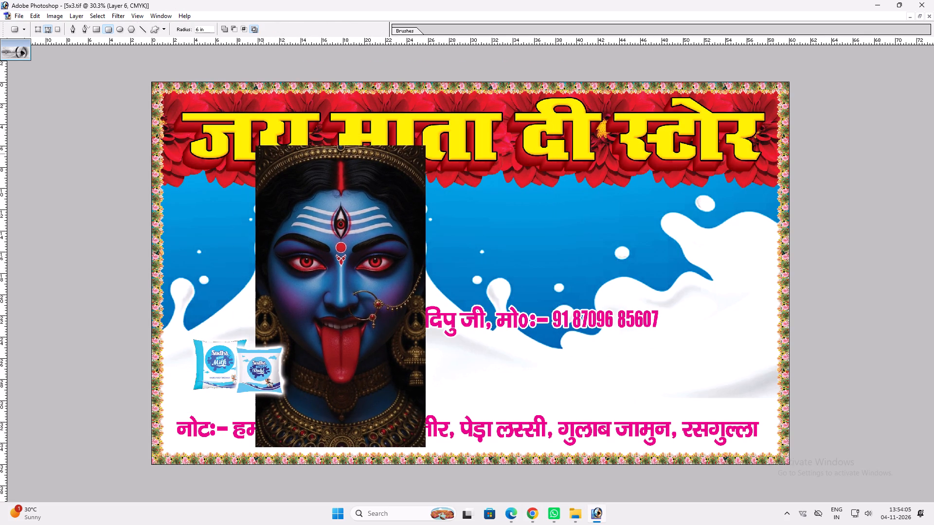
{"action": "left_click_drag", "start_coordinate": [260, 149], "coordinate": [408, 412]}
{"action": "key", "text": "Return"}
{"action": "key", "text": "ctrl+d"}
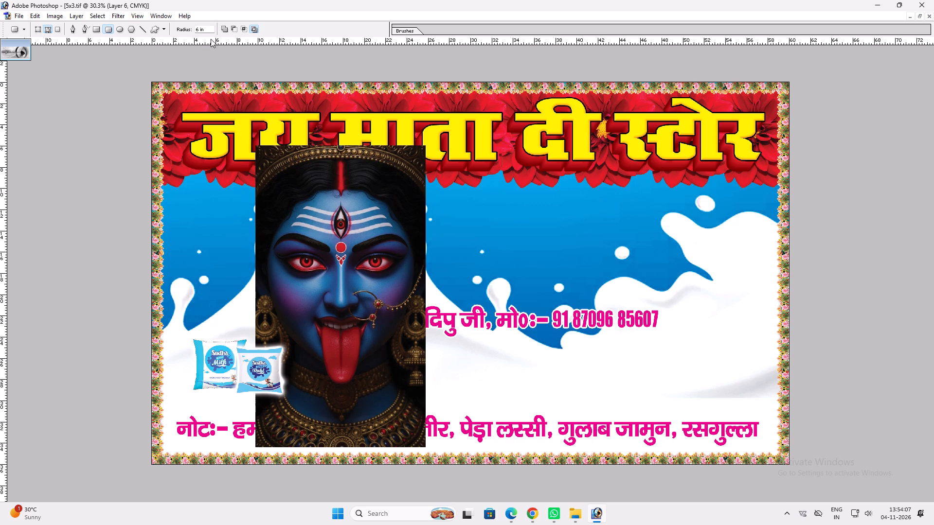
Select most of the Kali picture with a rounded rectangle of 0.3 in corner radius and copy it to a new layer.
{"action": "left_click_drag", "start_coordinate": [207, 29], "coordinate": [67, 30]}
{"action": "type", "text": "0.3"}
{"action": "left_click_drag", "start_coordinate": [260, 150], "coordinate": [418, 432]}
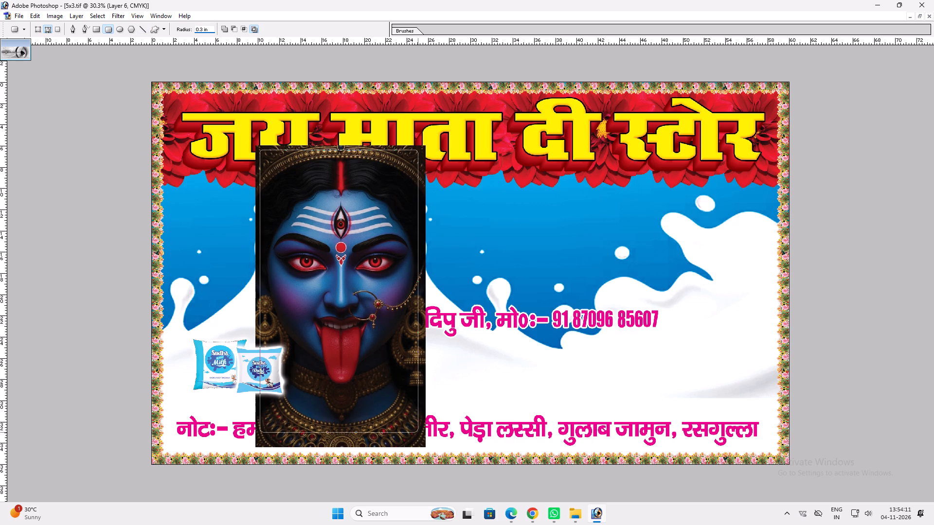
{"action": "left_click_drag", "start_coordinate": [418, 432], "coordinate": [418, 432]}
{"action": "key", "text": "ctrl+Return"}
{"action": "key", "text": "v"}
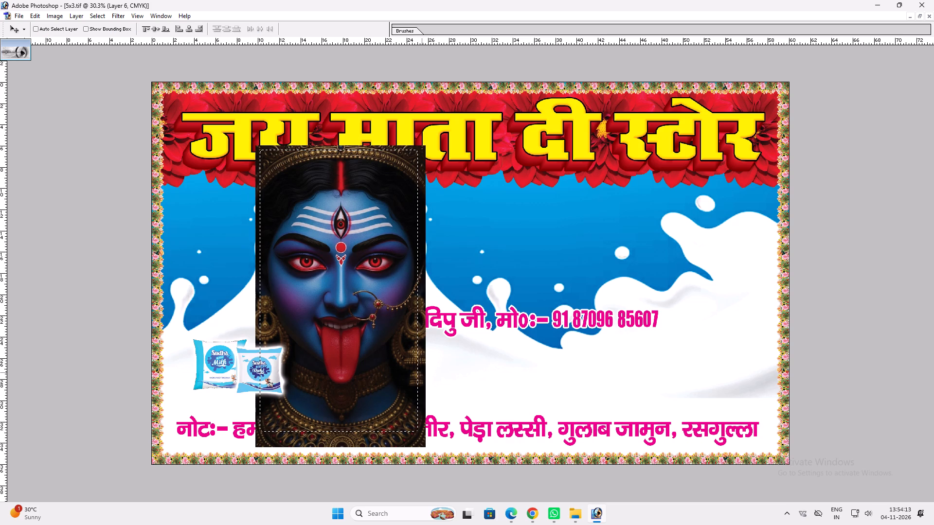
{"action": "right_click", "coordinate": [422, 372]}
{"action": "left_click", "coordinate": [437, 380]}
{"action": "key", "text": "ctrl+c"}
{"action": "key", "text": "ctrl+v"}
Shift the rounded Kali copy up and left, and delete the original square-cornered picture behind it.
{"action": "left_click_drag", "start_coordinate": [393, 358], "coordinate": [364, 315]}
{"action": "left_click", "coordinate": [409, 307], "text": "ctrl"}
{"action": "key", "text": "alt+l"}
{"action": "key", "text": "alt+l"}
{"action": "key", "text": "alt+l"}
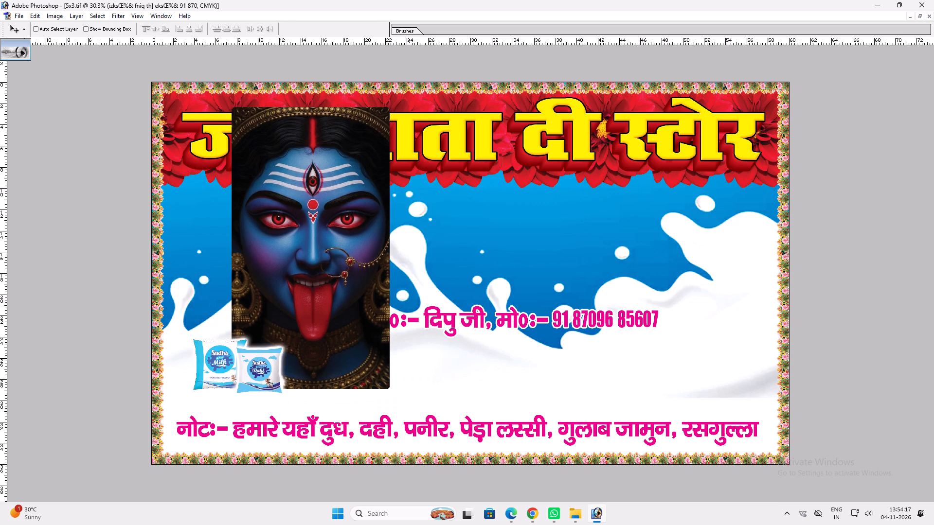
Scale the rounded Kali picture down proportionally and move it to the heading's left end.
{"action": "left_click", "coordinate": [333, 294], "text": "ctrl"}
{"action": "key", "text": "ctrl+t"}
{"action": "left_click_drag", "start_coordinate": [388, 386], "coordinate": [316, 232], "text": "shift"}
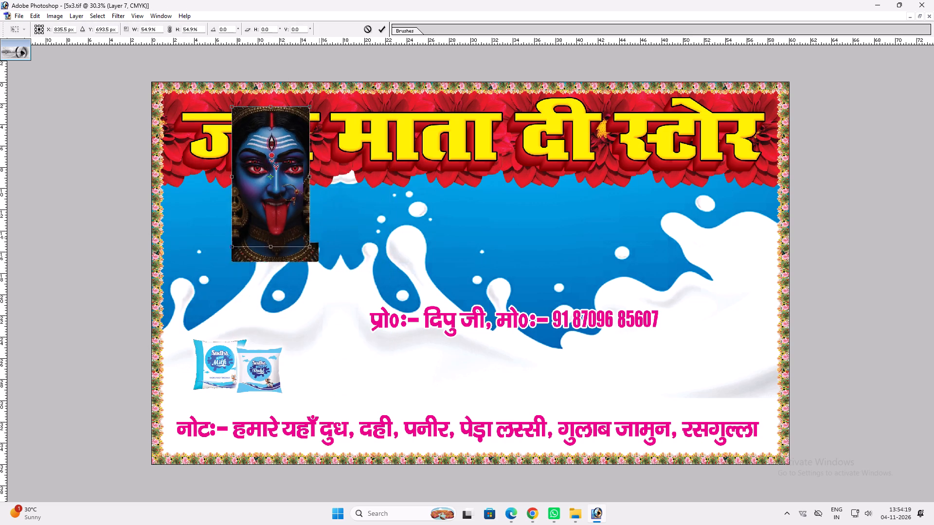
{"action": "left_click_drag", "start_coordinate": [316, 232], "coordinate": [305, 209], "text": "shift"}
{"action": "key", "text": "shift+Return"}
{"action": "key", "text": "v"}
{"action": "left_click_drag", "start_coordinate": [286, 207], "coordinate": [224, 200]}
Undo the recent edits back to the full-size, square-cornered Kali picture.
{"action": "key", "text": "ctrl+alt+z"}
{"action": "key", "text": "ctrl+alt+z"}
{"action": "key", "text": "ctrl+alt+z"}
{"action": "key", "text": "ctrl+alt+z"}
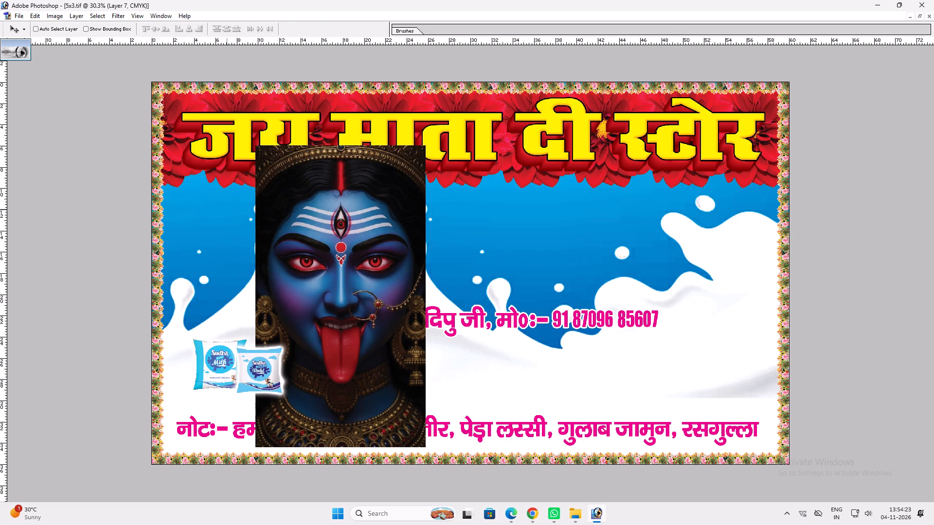
Select most of the Kali picture with a rounded rectangle of 0.6 in corner radius and copy it to a new layer.
{"action": "key", "text": "u"}
{"action": "left_click_drag", "start_coordinate": [211, 27], "coordinate": [66, 21]}
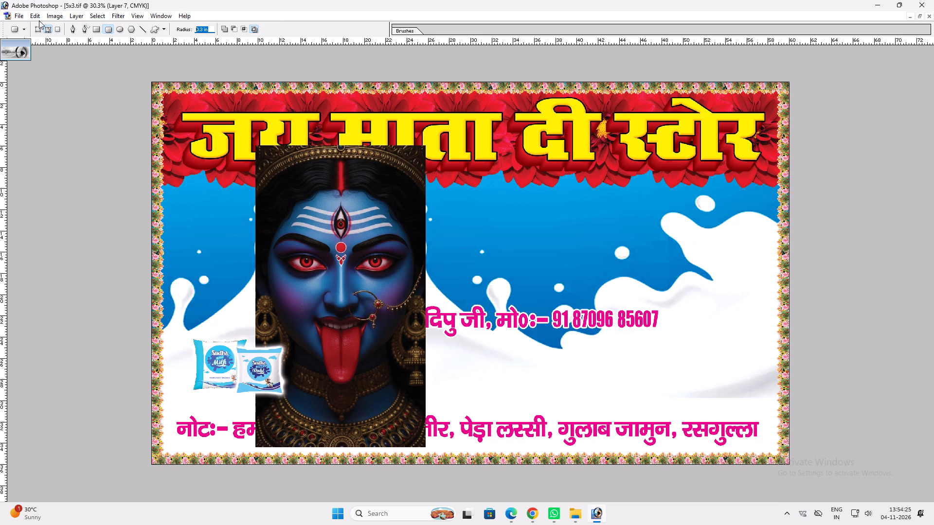
{"action": "type", "text": "0.6"}
{"action": "left_click_drag", "start_coordinate": [262, 152], "coordinate": [350, 234]}
{"action": "left_click_drag", "start_coordinate": [350, 234], "coordinate": [420, 415]}
{"action": "key", "text": "ctrl+Return"}
{"action": "key", "text": "ctrl+c"}
{"action": "key", "text": "ctrl+v"}
Move the rounded Kali copy left and delete the larger Kali picture layers behind it.
{"action": "key", "text": "v"}
{"action": "left_click_drag", "start_coordinate": [391, 368], "coordinate": [343, 362]}
{"action": "left_click", "coordinate": [405, 322], "text": "ctrl"}
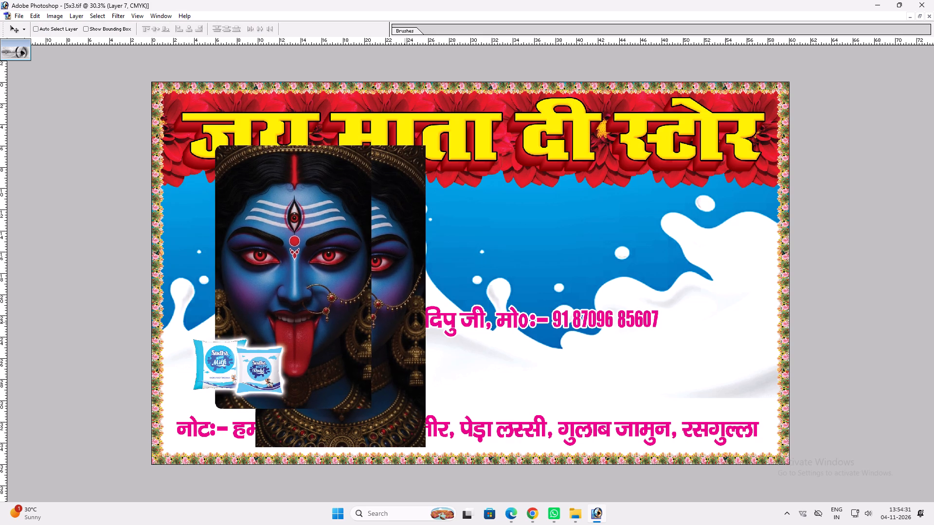
{"action": "key", "text": "alt+l"}
{"action": "key", "text": "alt+l"}
{"action": "key", "text": "alt+l"}
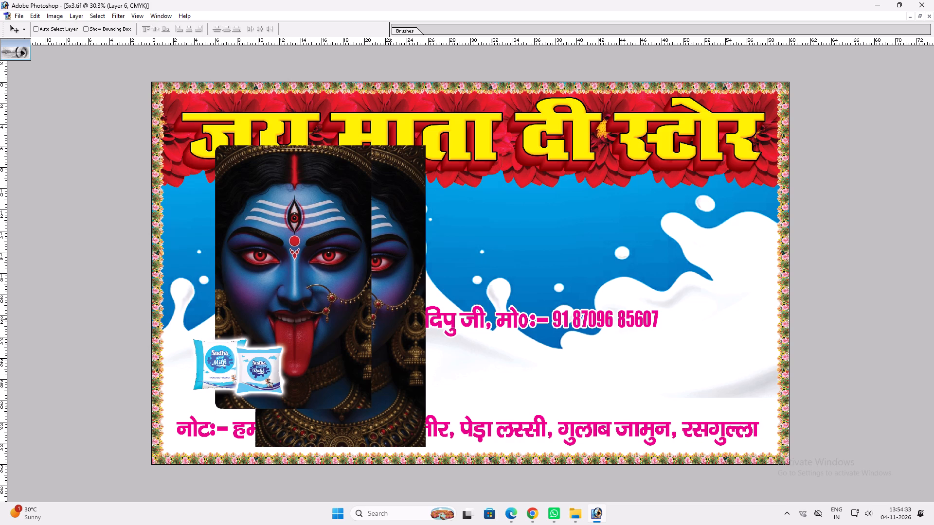
{"action": "left_click", "coordinate": [390, 315], "text": "ctrl"}
{"action": "key", "text": "alt+l"}
{"action": "key", "text": "alt+l"}
{"action": "key", "text": "alt+l"}
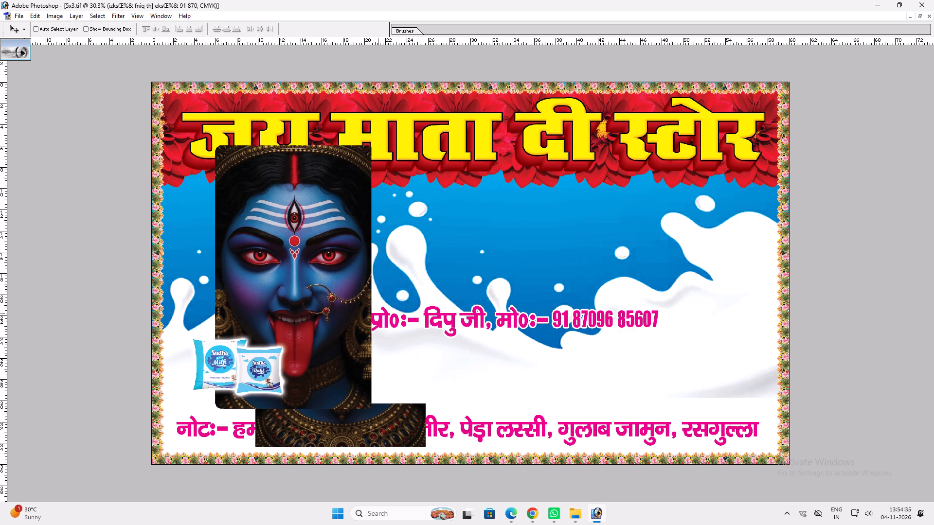
Scale the rounded Kali picture to about 37%, reduce its height slightly, and place it at the heading's left end.
{"action": "left_click", "coordinate": [342, 333], "text": "ctrl"}
{"action": "key", "text": "ctrl+t"}
{"action": "left_click_drag", "start_coordinate": [373, 408], "coordinate": [287, 257]}
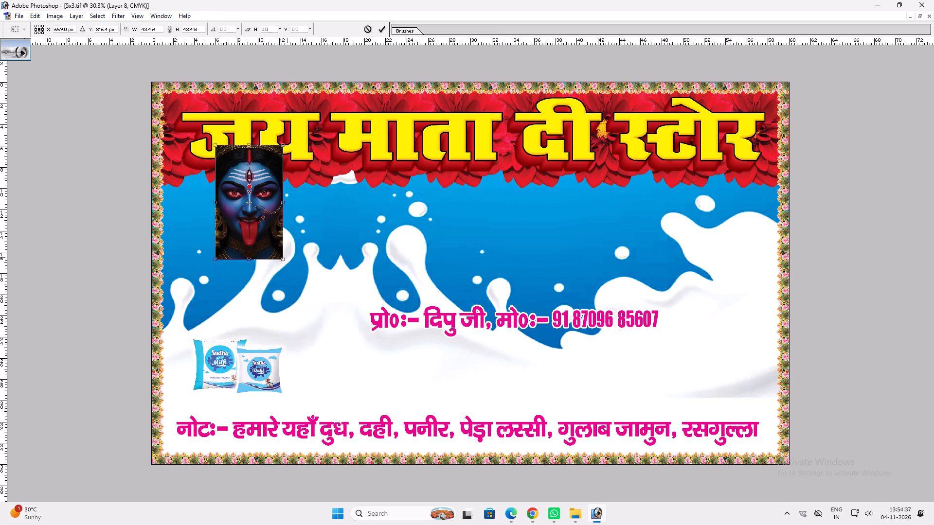
{"action": "key", "text": "ctrl+z"}
{"action": "left_click_drag", "start_coordinate": [370, 411], "coordinate": [279, 225], "text": "shift"}
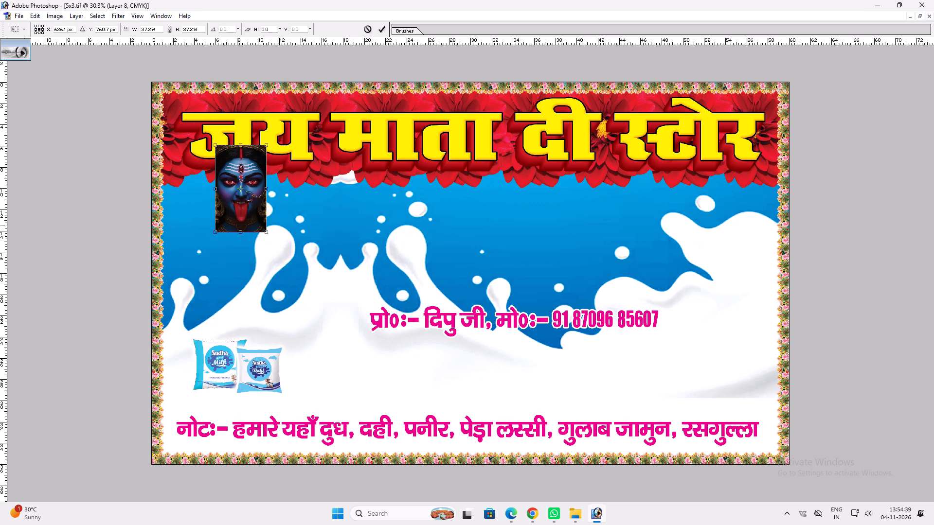
{"action": "left_click_drag", "start_coordinate": [245, 232], "coordinate": [248, 217], "text": "shift"}
{"action": "key", "text": "Return"}
{"action": "key", "text": "v"}
{"action": "left_click_drag", "start_coordinate": [261, 187], "coordinate": [224, 158]}
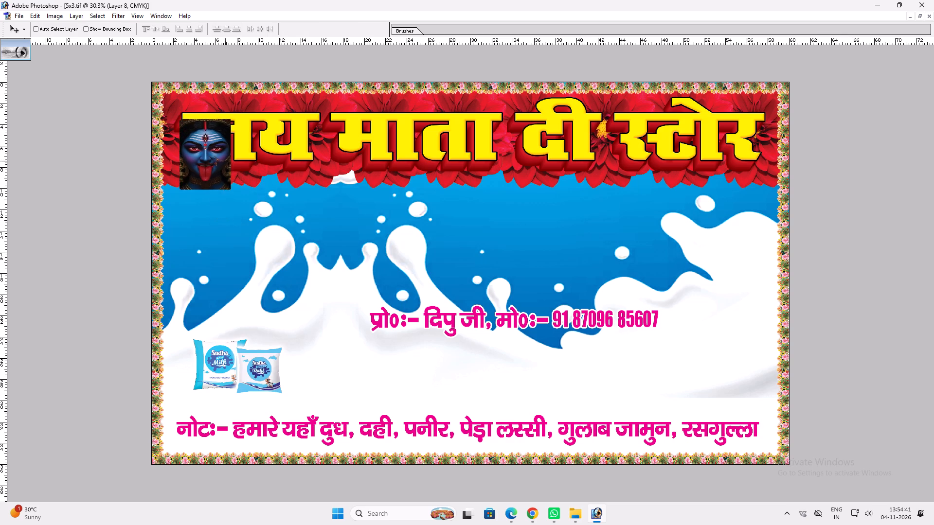
{"action": "left_click_drag", "start_coordinate": [224, 158], "coordinate": [218, 149]}
Add a white outside stroke to the small Kali picture.
{"action": "key", "text": "alt+l"}
{"action": "key", "text": "alt+k"}
{"action": "key", "text": "alt+y"}
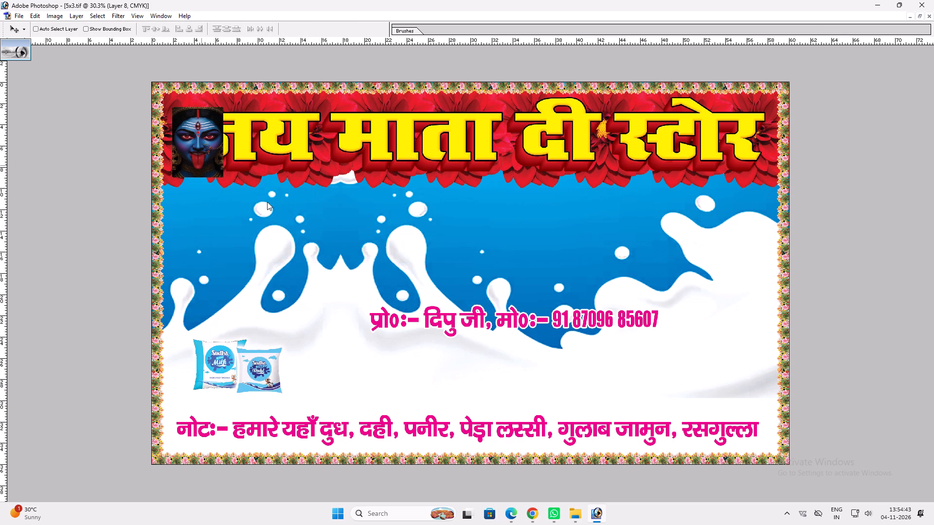
{"action": "scroll", "coordinate": [491, 420], "scroll_direction": "up", "scroll_amount": 7}
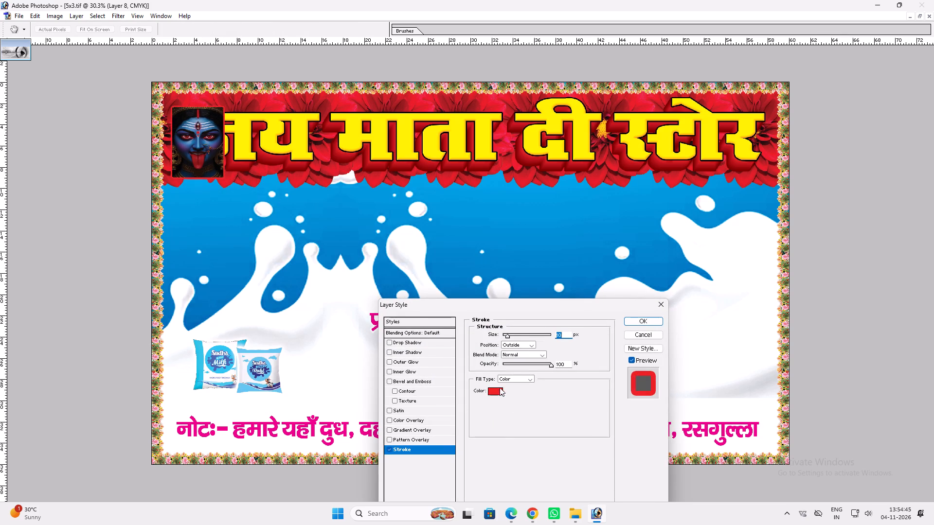
{"action": "double_click", "coordinate": [497, 386]}
{"action": "left_click_drag", "start_coordinate": [241, 283], "coordinate": [44, 128]}
{"action": "key", "text": "Return"}
{"action": "scroll", "coordinate": [524, 443], "scroll_direction": "down", "scroll_amount": 2}
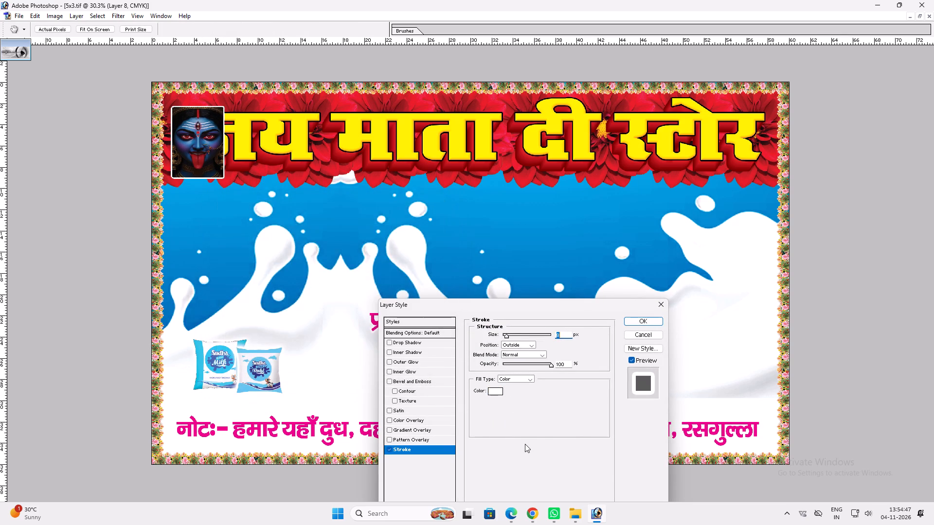
{"action": "key", "text": "Return"}
Stretch the Kali picture's top edge slightly upward and fit it into the red header's left corner.
{"action": "key", "text": "ctrl+t"}
{"action": "left_click_drag", "start_coordinate": [204, 105], "coordinate": [209, 102], "text": "shift"}
{"action": "key", "text": "Return"}
{"action": "key", "text": "v"}
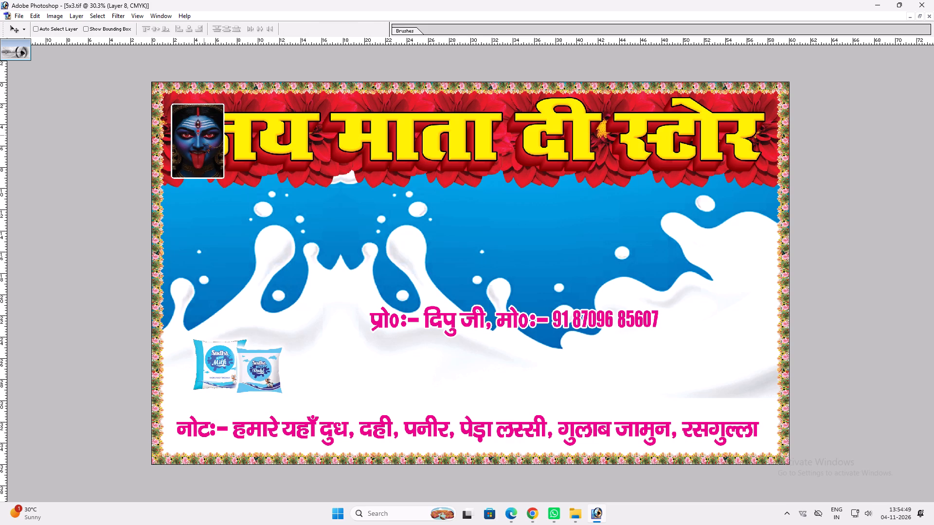
{"action": "left_click", "coordinate": [203, 135]}
Narrow the जय माता दी स्टोर heading from both sides so it clears the Kali picture.
{"action": "left_click", "coordinate": [242, 142], "text": "ctrl"}
{"action": "key", "text": "ctrl+t"}
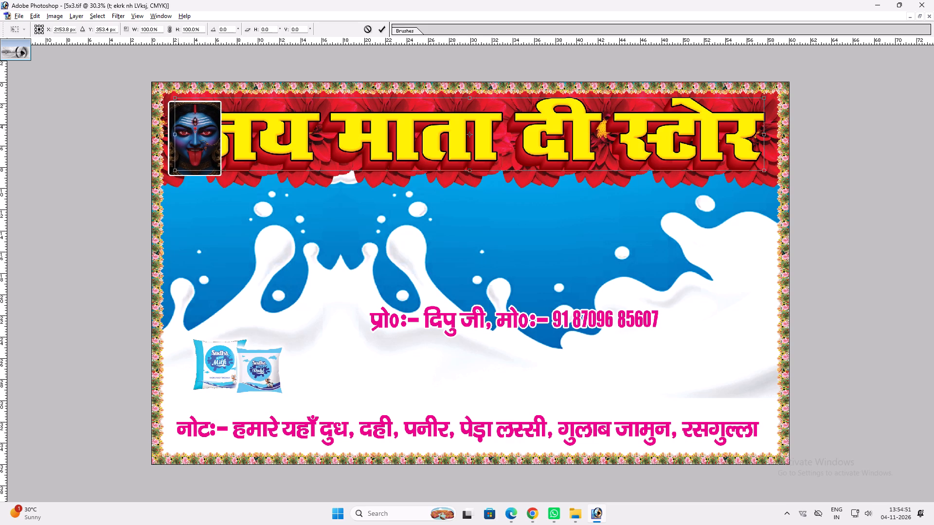
{"action": "left_click_drag", "start_coordinate": [178, 125], "coordinate": [229, 121], "text": "alt+shift"}
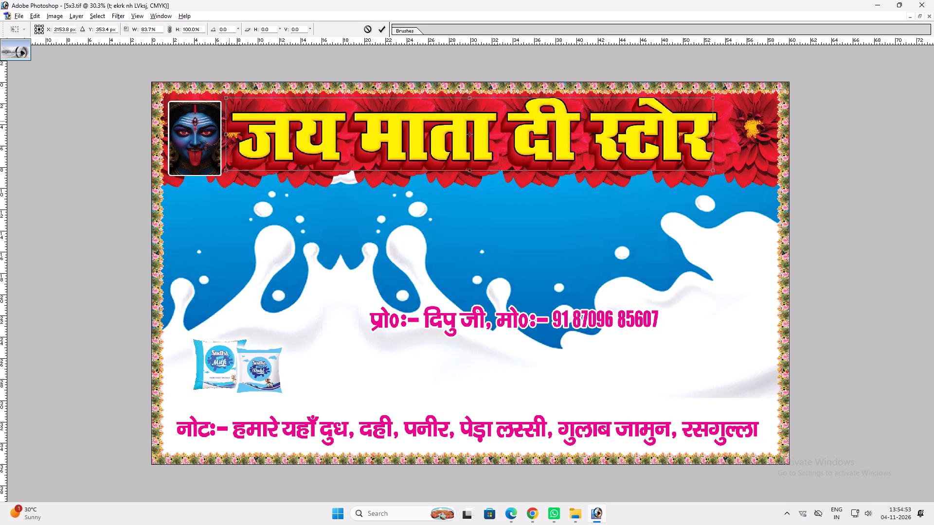
{"action": "left_click_drag", "start_coordinate": [229, 121], "coordinate": [233, 120], "text": "alt+shift"}
{"action": "key", "text": "Return"}
{"action": "key", "text": "v"}
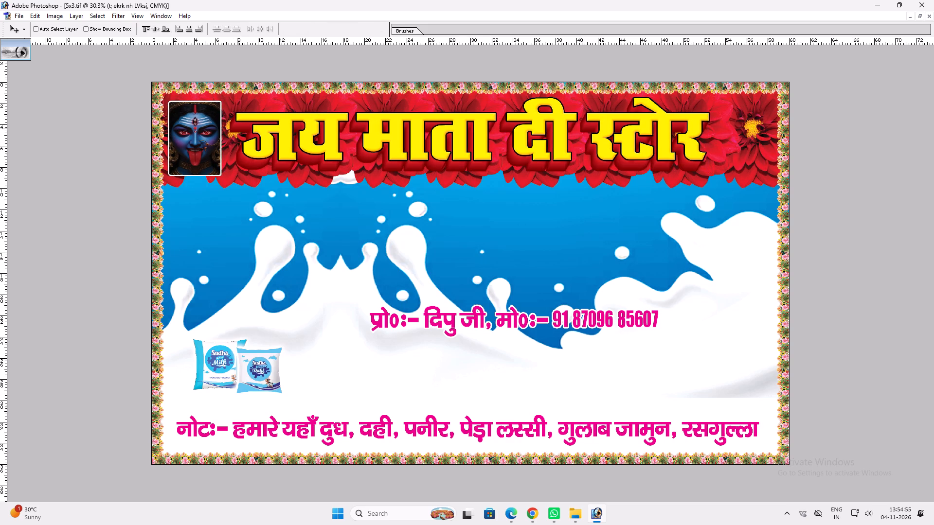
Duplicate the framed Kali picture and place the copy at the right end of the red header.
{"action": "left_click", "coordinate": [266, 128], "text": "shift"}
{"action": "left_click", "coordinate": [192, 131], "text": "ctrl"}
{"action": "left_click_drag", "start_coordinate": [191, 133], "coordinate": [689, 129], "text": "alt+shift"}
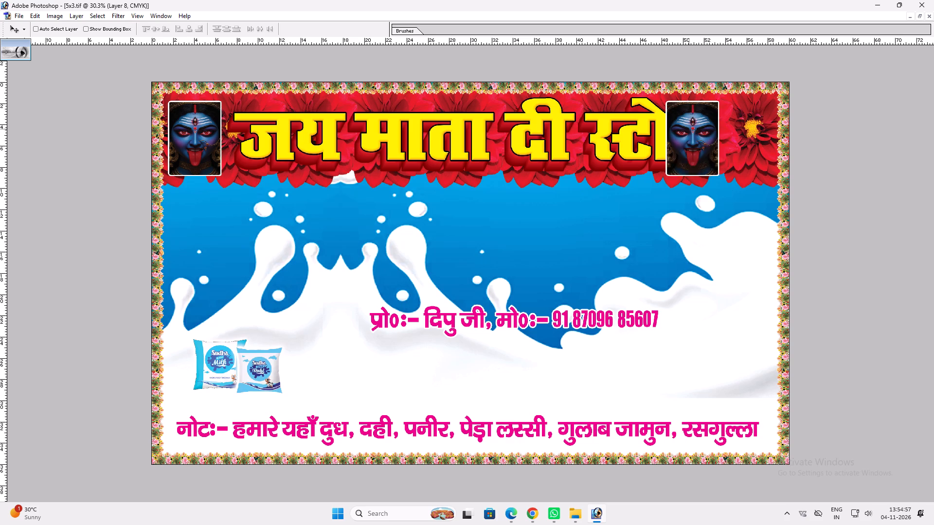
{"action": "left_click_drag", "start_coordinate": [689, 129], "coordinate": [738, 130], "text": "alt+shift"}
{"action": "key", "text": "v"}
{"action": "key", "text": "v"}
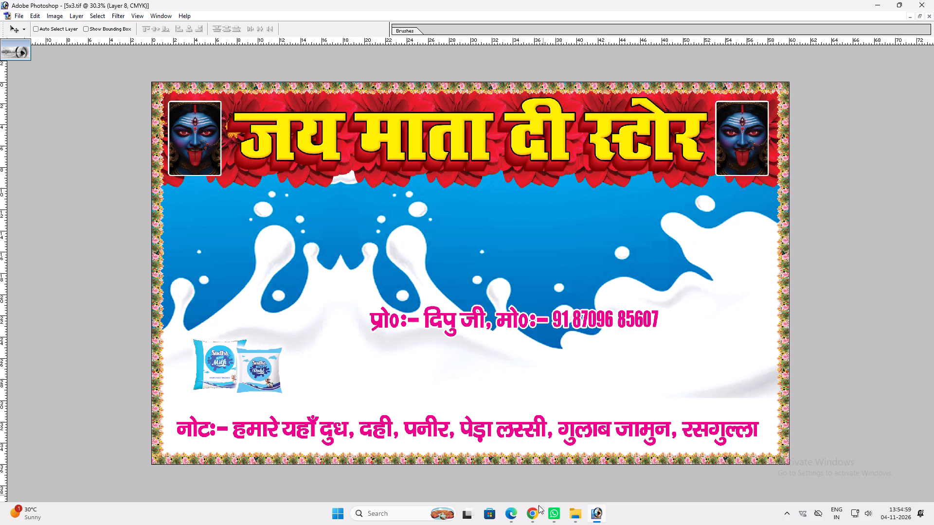
Switch to Chrome, return to the Google results and search for "Chath pooja".
{"action": "left_click", "coordinate": [529, 516]}
{"action": "left_click", "coordinate": [215, 72]}
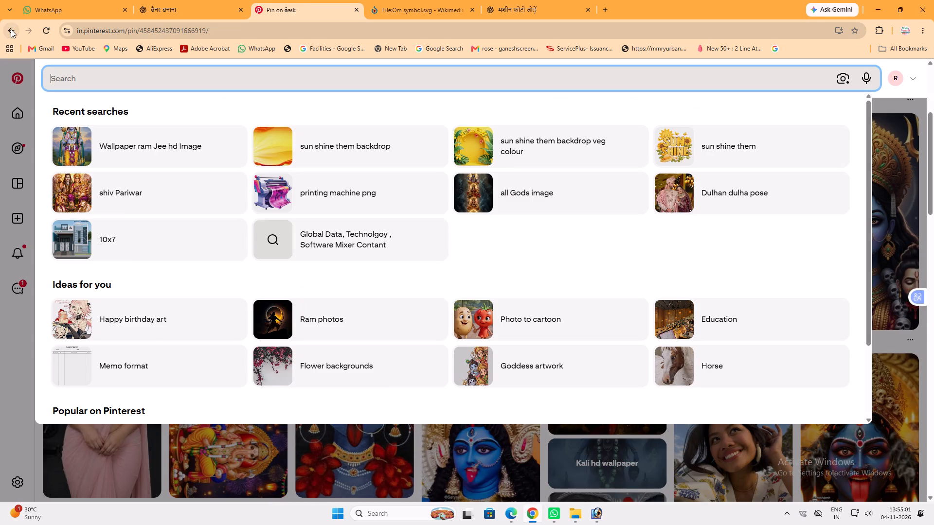
{"action": "double_click", "coordinate": [11, 29]}
{"action": "left_click", "coordinate": [11, 29]}
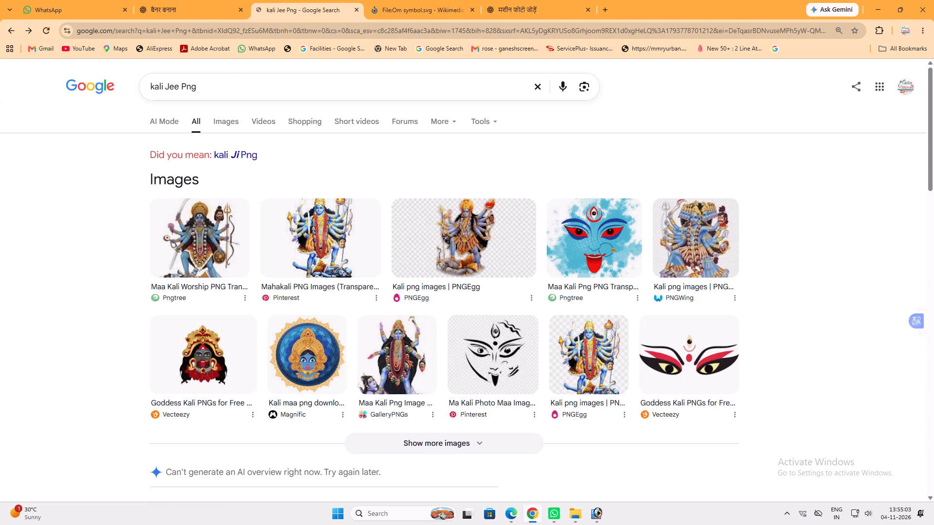
{"action": "left_click", "coordinate": [231, 90]}
{"action": "key", "text": "ctrl+a"}
{"action": "type", "text": "Cha"}
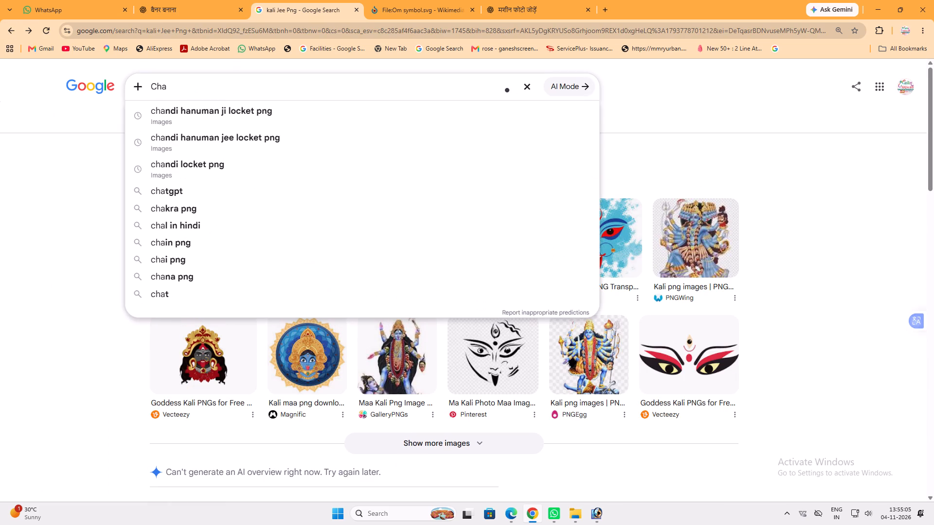
{"action": "key", "text": "t"}
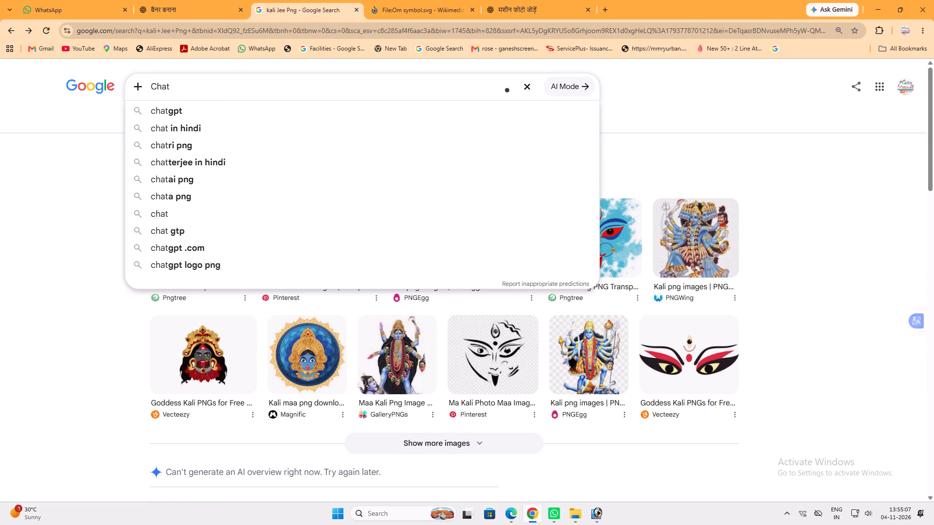
{"action": "type", "text": "h pooja"}
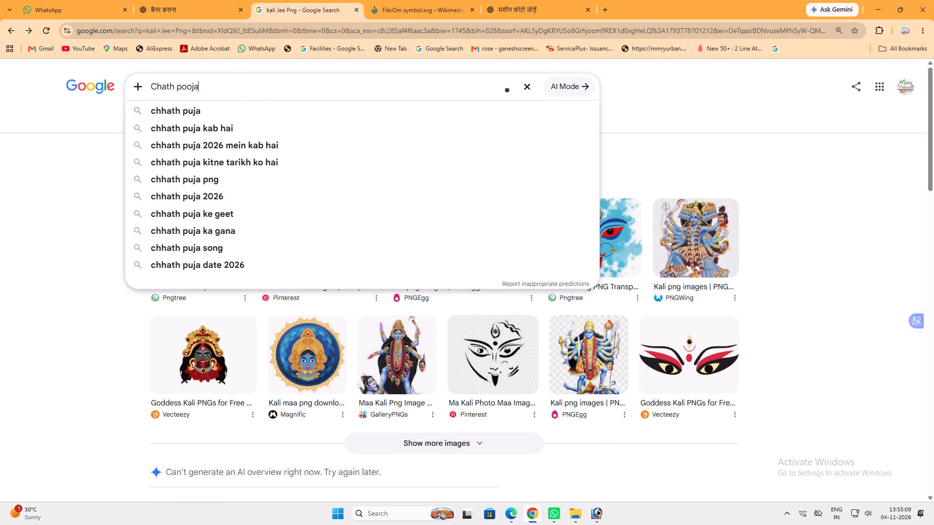
{"action": "key", "text": "Return"}
{"action": "left_click", "coordinate": [258, 153]}
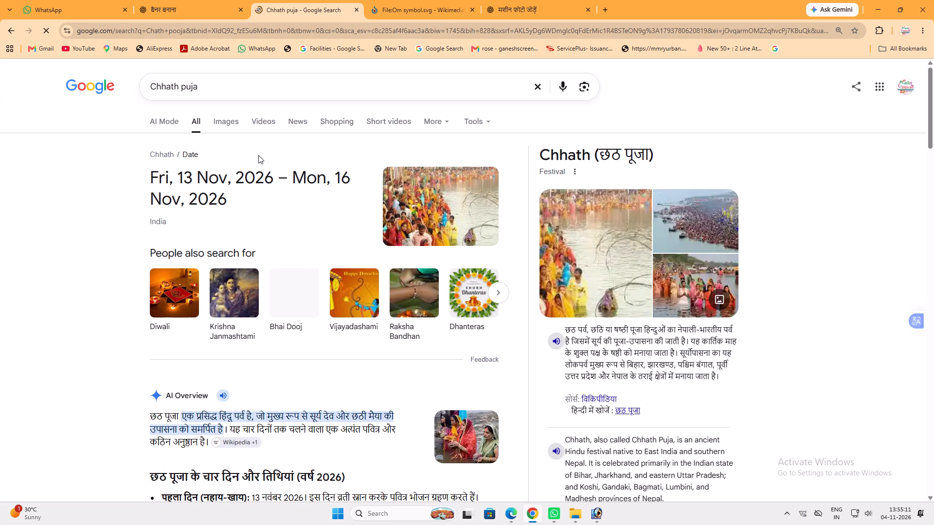
Refine the search to "Chhath puja of god Png ." and show the image results.
{"action": "left_click", "coordinate": [249, 95]}
{"action": "left_click", "coordinate": [233, 92]}
{"action": "key", "text": "space"}
{"action": "type", "text": "of d"}
{"action": "key", "text": "BackSpace"}
{"action": "key", "text": "BackSpace"}
{"action": "key", "text": "d"}
{"action": "key", "text": "BackSpace"}
{"action": "key", "text": "space"}
{"action": "type", "text": "god Png ."}
{"action": "key", "text": "Return"}
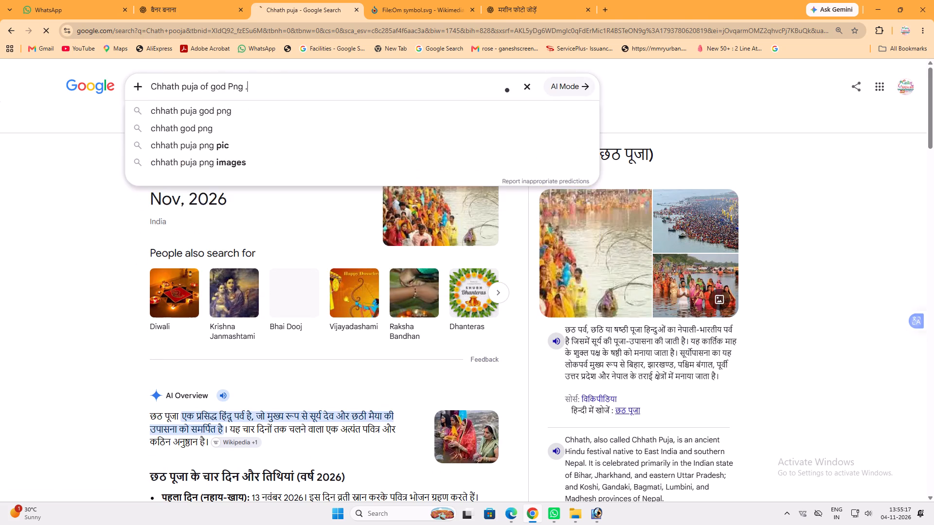
{"action": "left_click", "coordinate": [222, 126]}
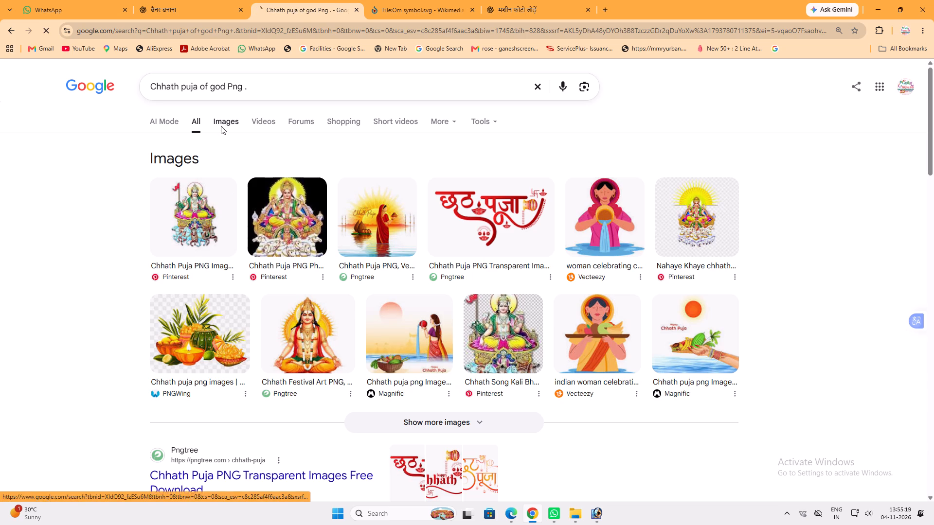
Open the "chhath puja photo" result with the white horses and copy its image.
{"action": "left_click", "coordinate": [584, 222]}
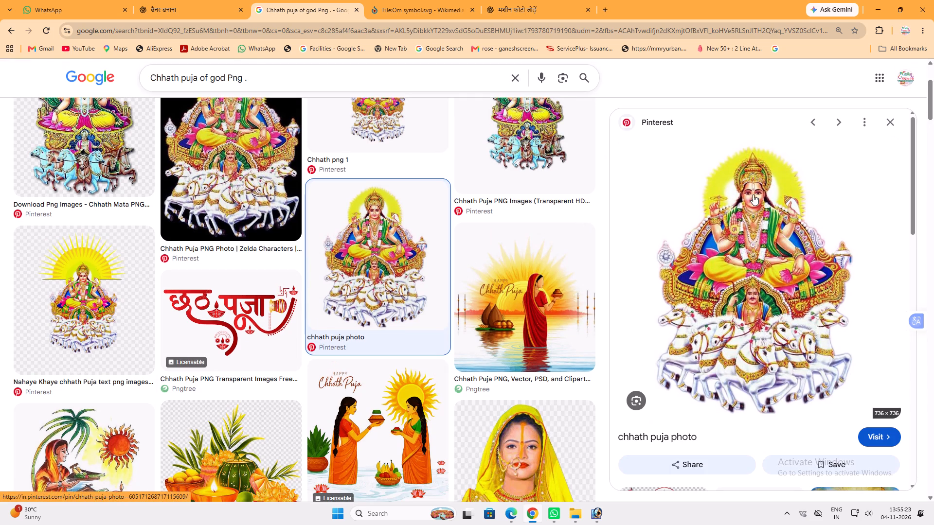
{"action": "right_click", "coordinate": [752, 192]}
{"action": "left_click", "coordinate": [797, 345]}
Open the related Chhath Puja PNG result with the red flag and blue horses and copy its image.
{"action": "scroll", "coordinate": [782, 292], "scroll_direction": "down", "scroll_amount": 4}
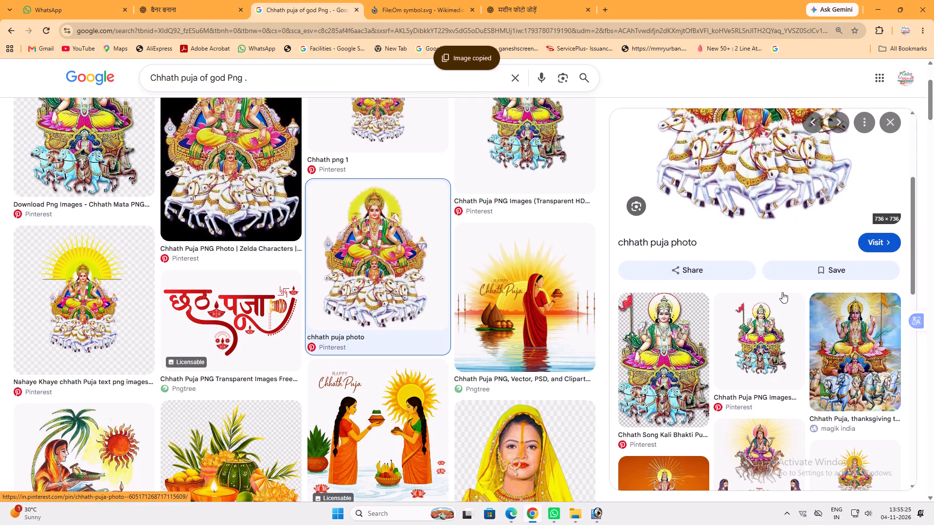
{"action": "left_click", "coordinate": [768, 346]}
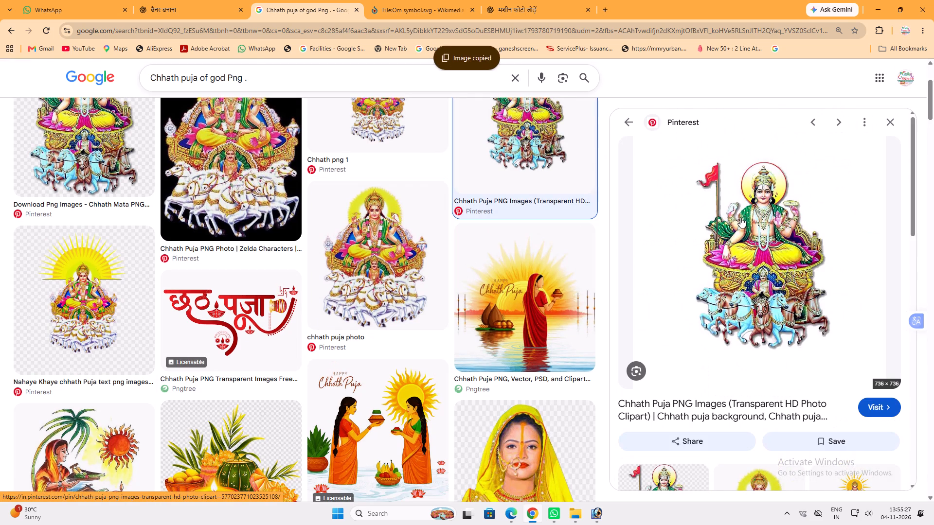
{"action": "right_click", "coordinate": [762, 196]}
{"action": "left_click", "coordinate": [822, 349]}
Paste the Chhath deity image into the Photoshop banner, remove its background with the Magic Wand, and move it below the header's right side.
{"action": "left_click", "coordinate": [594, 515]}
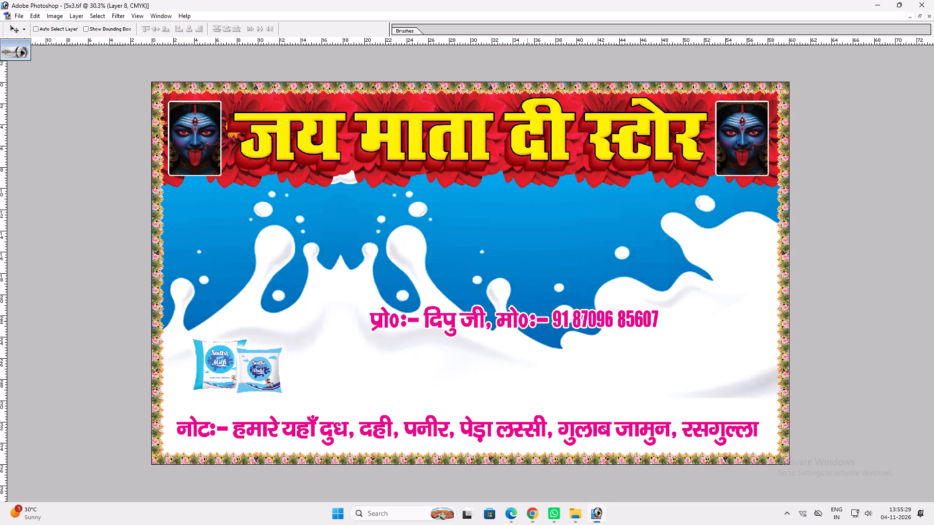
{"action": "key", "text": "ctrl+v"}
{"action": "key", "text": "w"}
{"action": "left_click", "coordinate": [516, 254]}
{"action": "key", "text": "Delete"}
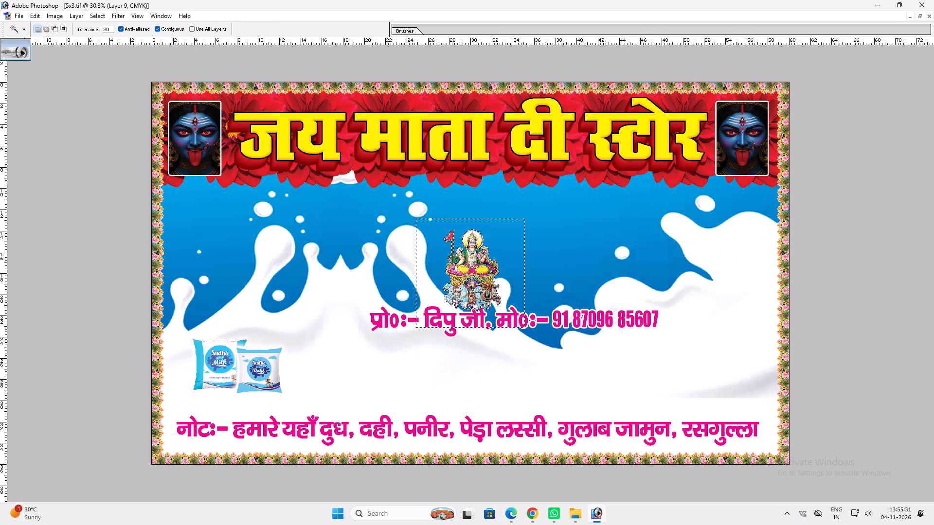
{"action": "key", "text": "ctrl+d"}
{"action": "key", "text": "v"}
{"action": "left_click_drag", "start_coordinate": [481, 258], "coordinate": [681, 237]}
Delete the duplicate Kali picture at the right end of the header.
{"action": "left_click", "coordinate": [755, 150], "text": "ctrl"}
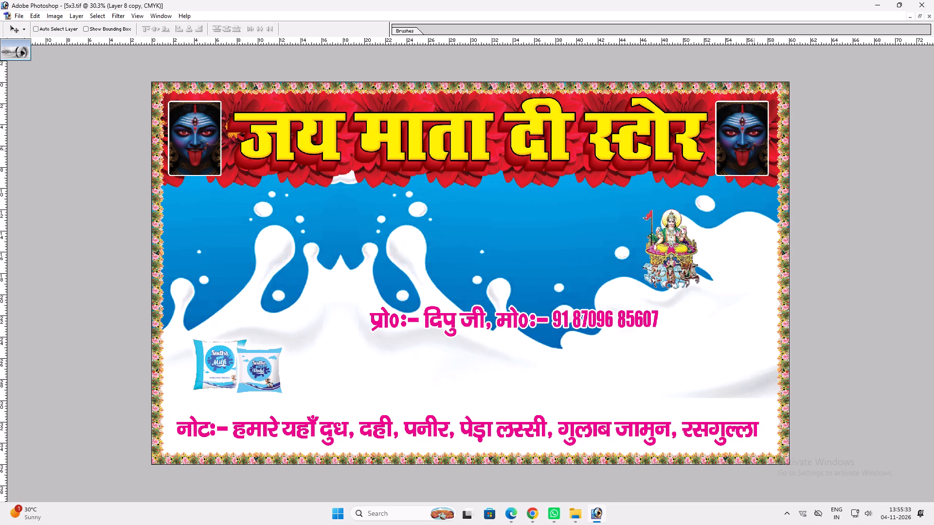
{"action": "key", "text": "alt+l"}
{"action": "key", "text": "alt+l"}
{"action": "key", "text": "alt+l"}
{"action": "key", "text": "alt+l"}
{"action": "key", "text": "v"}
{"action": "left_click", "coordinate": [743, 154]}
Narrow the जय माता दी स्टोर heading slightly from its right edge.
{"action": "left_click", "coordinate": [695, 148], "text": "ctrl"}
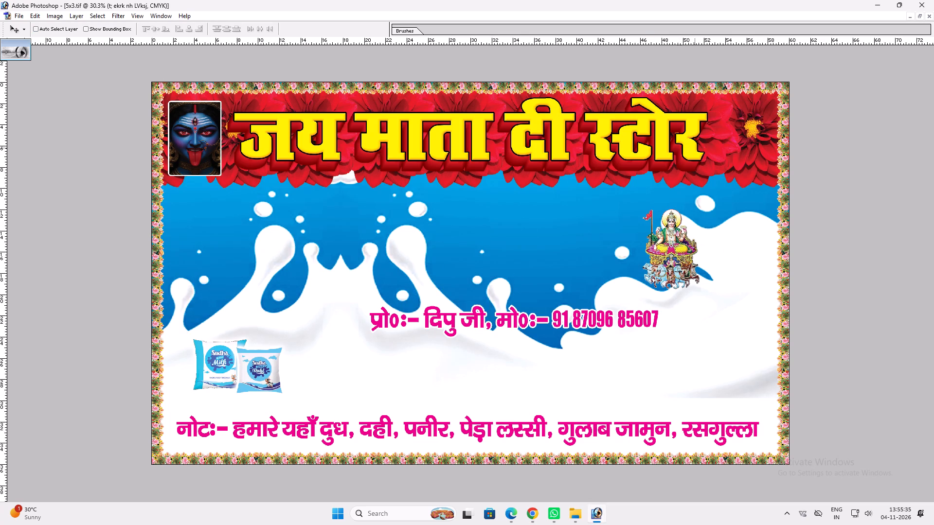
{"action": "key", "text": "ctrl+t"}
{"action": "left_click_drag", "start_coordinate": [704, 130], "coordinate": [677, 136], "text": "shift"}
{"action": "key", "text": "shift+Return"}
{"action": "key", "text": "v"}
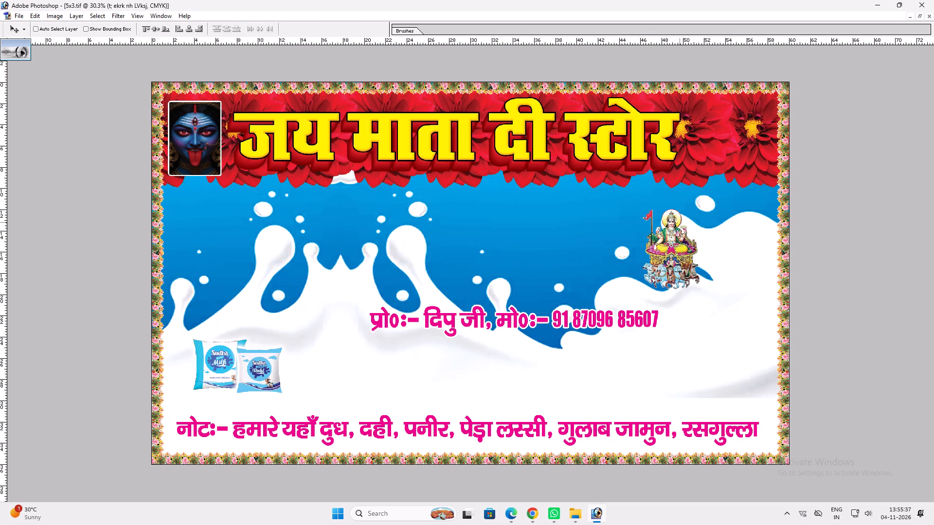
Move the Chhath deity image into the right end of the red header and enlarge it slightly.
{"action": "left_click", "coordinate": [681, 241], "text": "ctrl"}
{"action": "left_click_drag", "start_coordinate": [677, 244], "coordinate": [752, 136]}
{"action": "key", "text": "ctrl+t"}
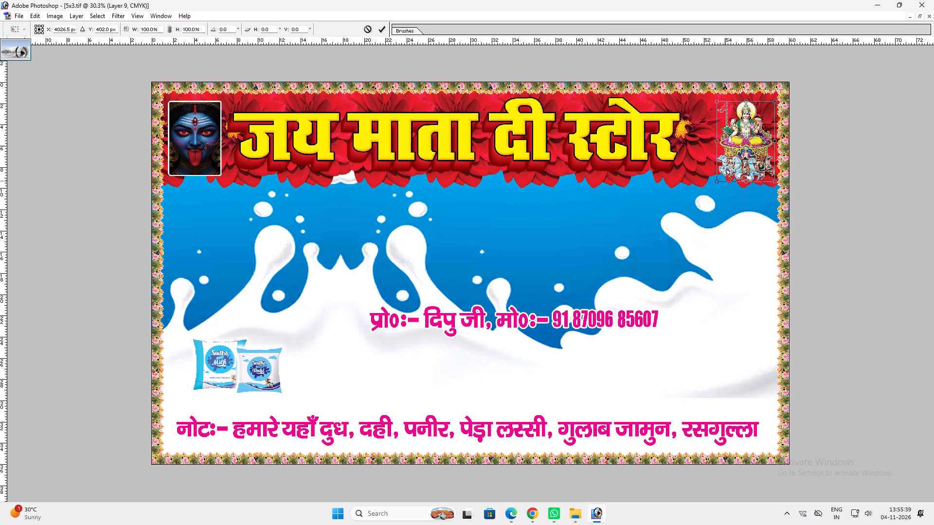
{"action": "left_click_drag", "start_coordinate": [716, 184], "coordinate": [710, 187], "text": "shift"}
{"action": "key", "text": "shift+Return"}
Add a white outer glow to the Chhath deity image in Normal mode at 100% opacity, adjusting spread and size for a soft edge.
{"action": "key", "text": "alt+l"}
{"action": "key", "text": "alt+y"}
{"action": "key", "text": "o"}
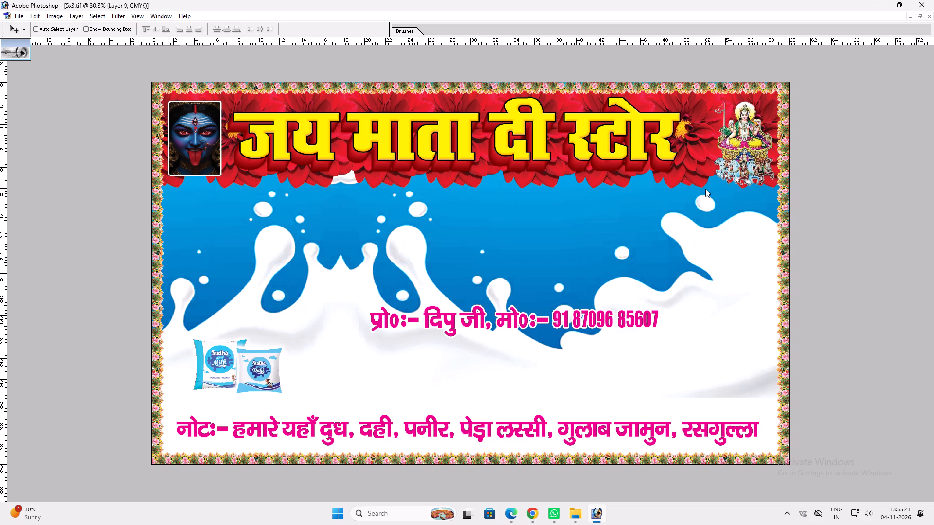
{"action": "key", "text": "1"}
{"action": "type", "text": "00"}
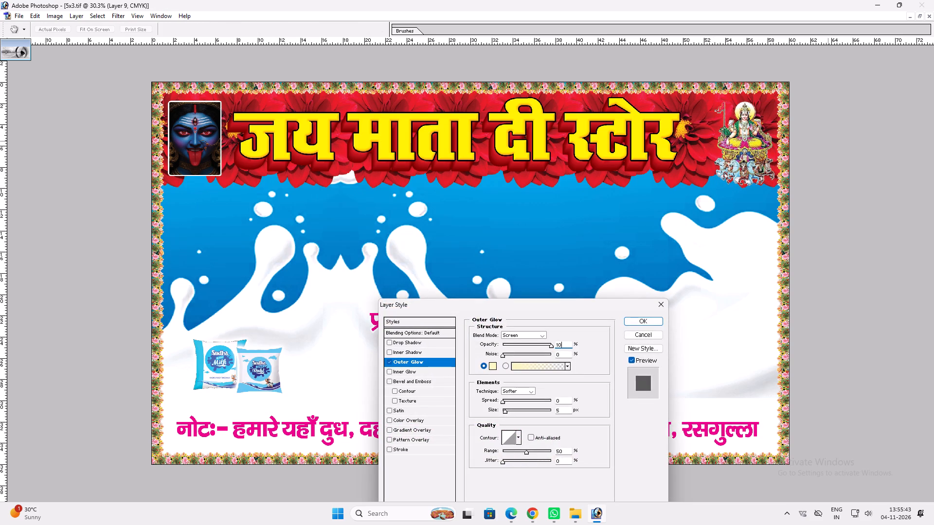
{"action": "left_click", "coordinate": [520, 338]}
{"action": "left_click", "coordinate": [520, 342]}
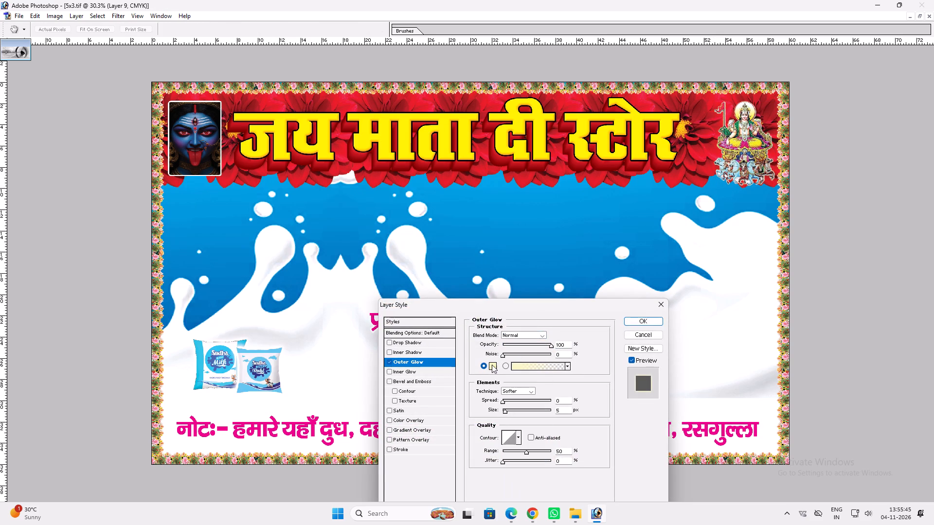
{"action": "left_click", "coordinate": [492, 365]}
{"action": "left_click_drag", "start_coordinate": [291, 248], "coordinate": [195, 142]}
{"action": "key", "text": "Return"}
{"action": "left_click_drag", "start_coordinate": [507, 402], "coordinate": [510, 402]}
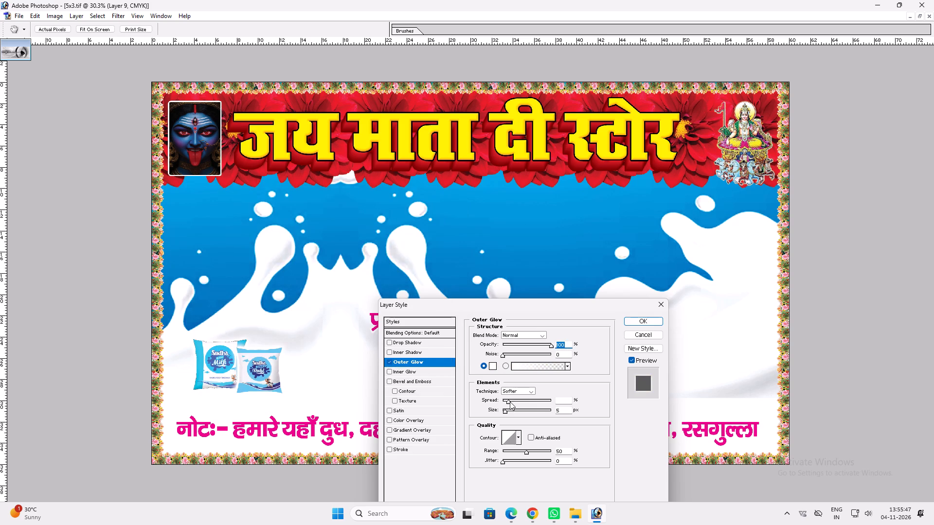
{"action": "left_click_drag", "start_coordinate": [510, 402], "coordinate": [518, 400]}
{"action": "left_click", "coordinate": [516, 410]}
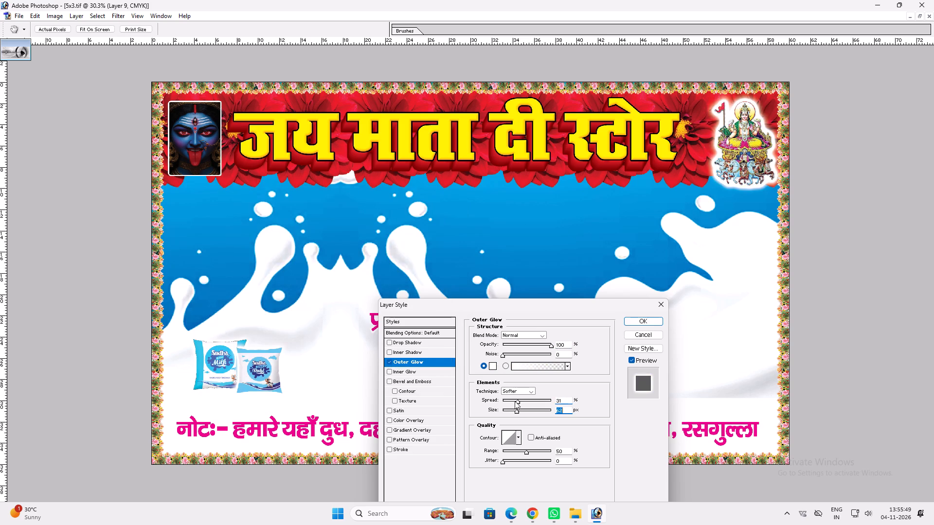
{"action": "left_click", "coordinate": [514, 401]}
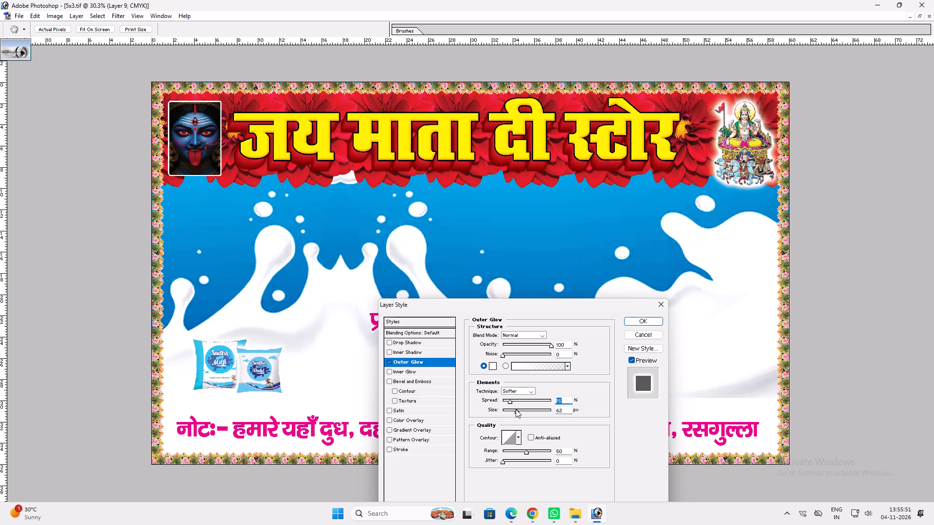
{"action": "left_click_drag", "start_coordinate": [516, 410], "coordinate": [510, 409]}
{"action": "key", "text": "Return"}
{"action": "key", "text": "v"}
Stretch the heading's right edge toward the Chhath deity image and nudge the heading slightly right between the two pictures.
{"action": "left_click", "coordinate": [668, 153], "text": "ctrl"}
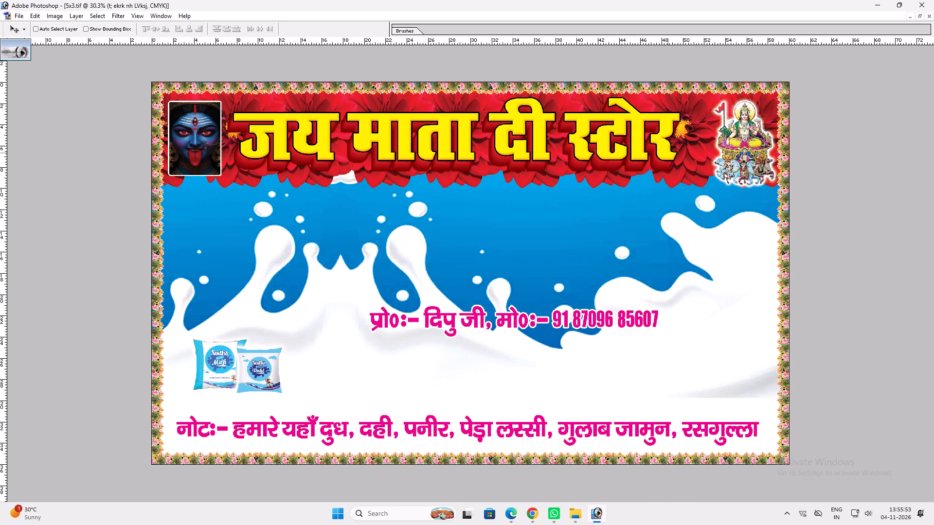
{"action": "key", "text": "ctrl+t"}
{"action": "left_click_drag", "start_coordinate": [678, 130], "coordinate": [703, 126], "text": "shift"}
{"action": "key", "text": "shift+Return"}
{"action": "key", "text": "v"}
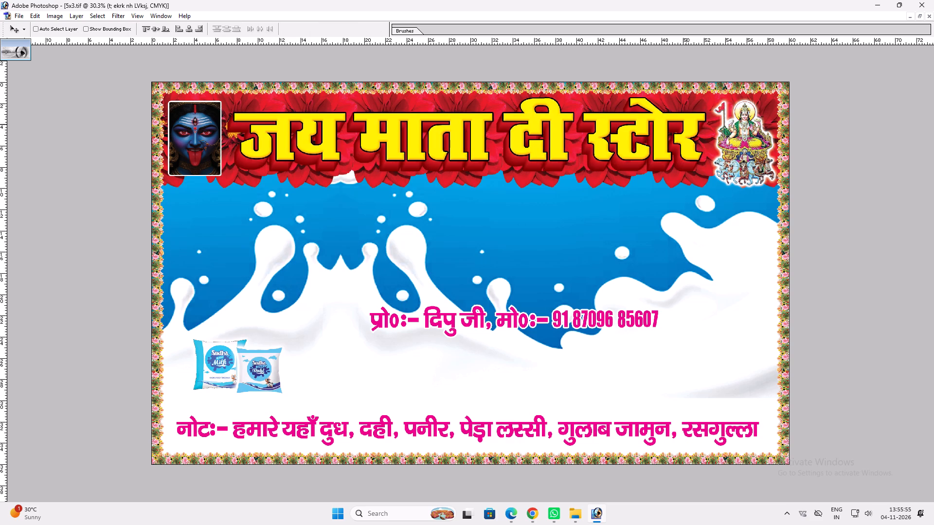
{"action": "key", "text": "Right"}
{"action": "key", "text": "Right"}
{"action": "key", "text": "Right"}
{"action": "key", "text": "Right"}
{"action": "key", "text": "Right"}
{"action": "key", "text": "Right"}
{"action": "type", "text": "vv"}
Move the नोटः- product line up from the banner's bottom into the blue area below the heading.
{"action": "scroll", "coordinate": [619, 375], "scroll_direction": "up", "scroll_amount": 1}
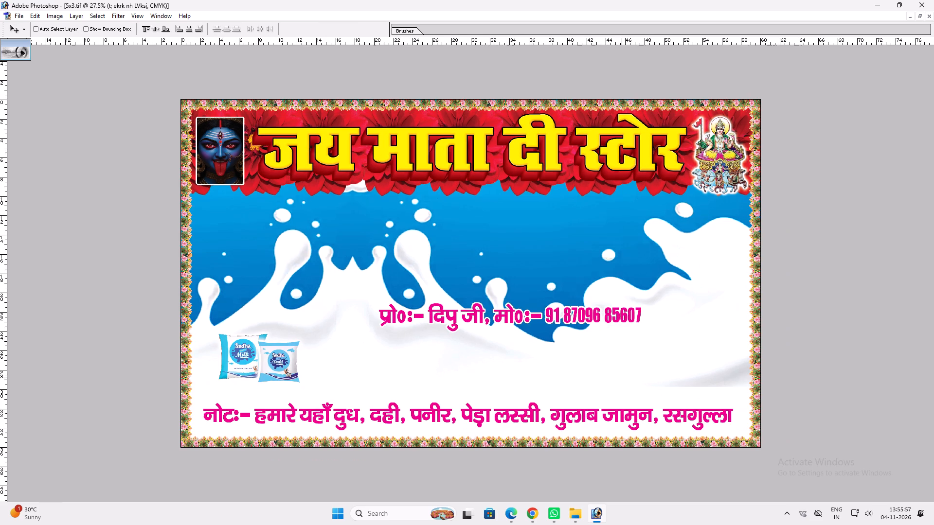
{"action": "left_click", "coordinate": [530, 417], "text": "ctrl"}
{"action": "left_click_drag", "start_coordinate": [532, 416], "coordinate": [553, 247]}
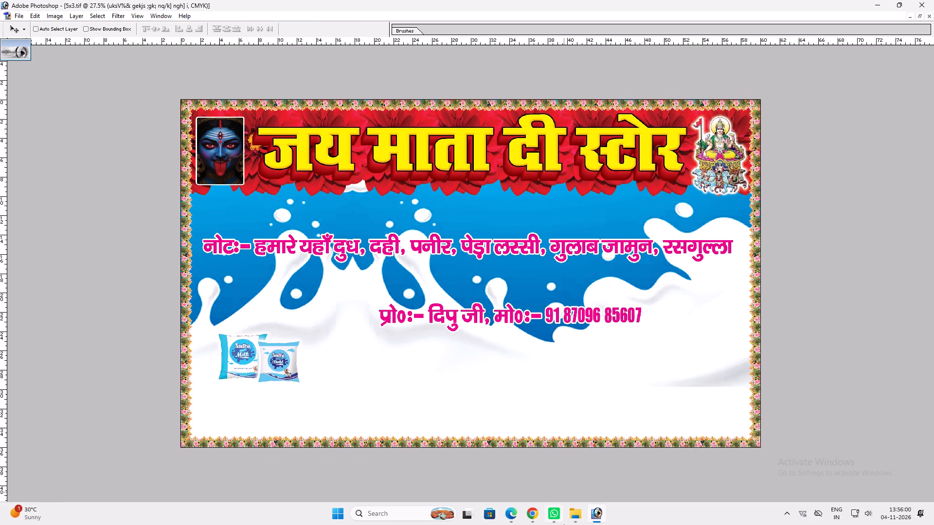
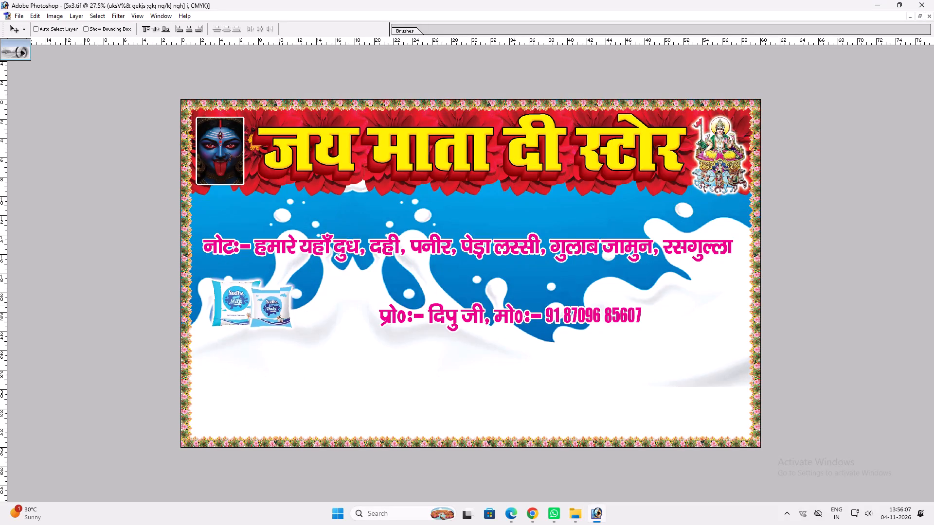
Break the नोटः- product line into two centred lines after पनीर, and place it below the contact line.
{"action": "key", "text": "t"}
{"action": "left_click", "coordinate": [457, 252]}
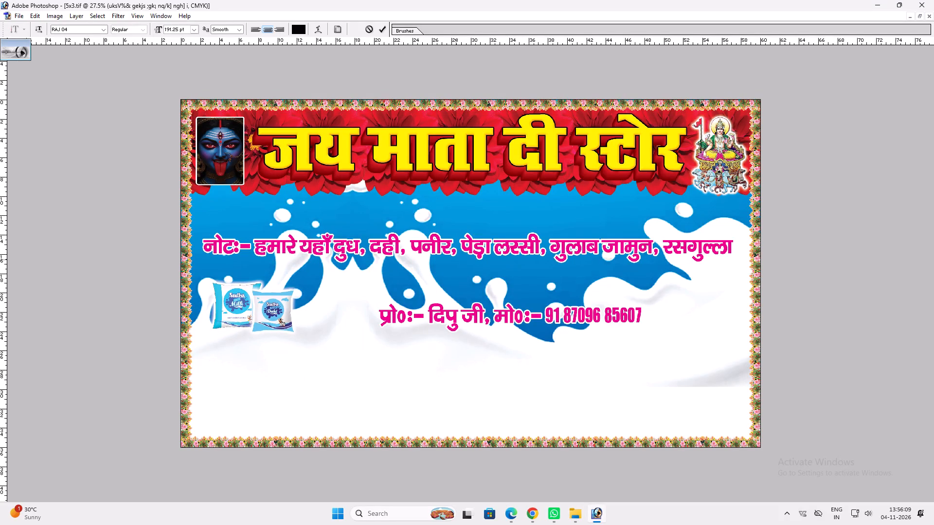
{"action": "key", "text": "Return"}
{"action": "left_click_drag", "start_coordinate": [685, 375], "coordinate": [603, 479]}
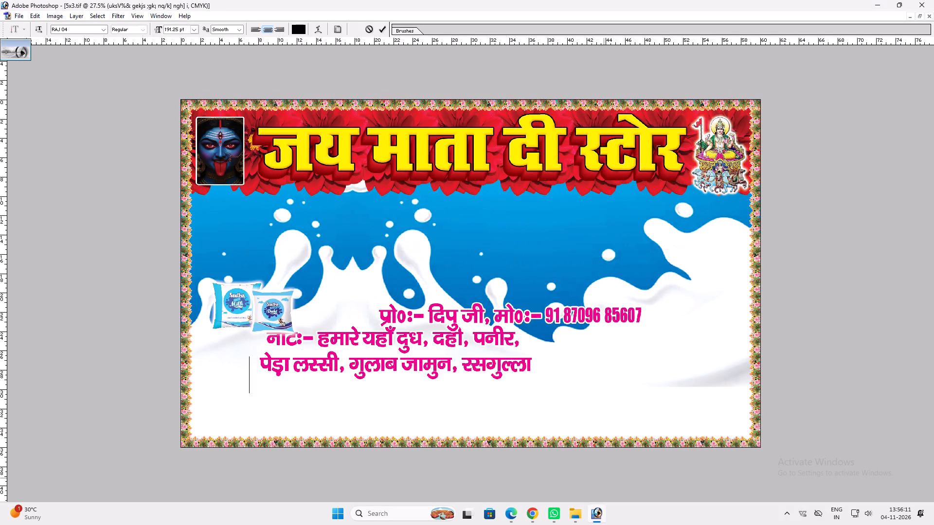
{"action": "left_click_drag", "start_coordinate": [603, 479], "coordinate": [602, 479]}
{"action": "key", "text": "Return"}
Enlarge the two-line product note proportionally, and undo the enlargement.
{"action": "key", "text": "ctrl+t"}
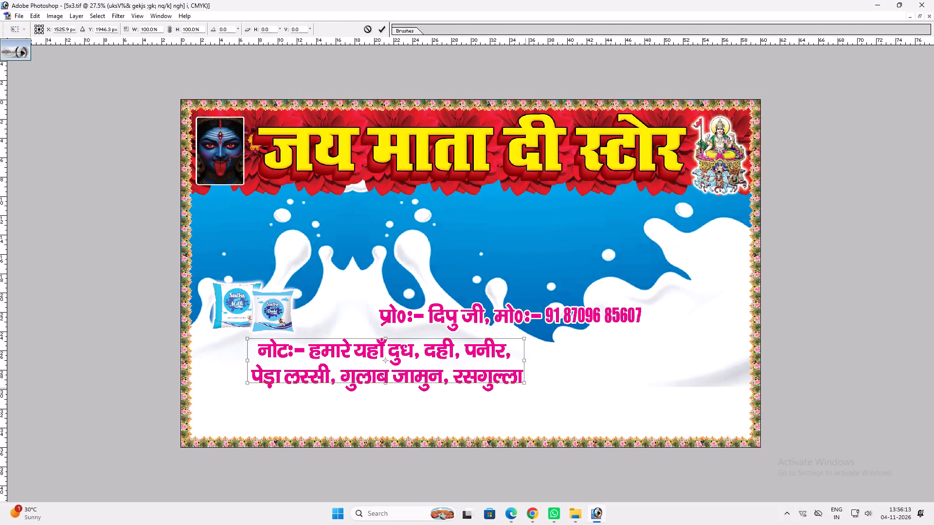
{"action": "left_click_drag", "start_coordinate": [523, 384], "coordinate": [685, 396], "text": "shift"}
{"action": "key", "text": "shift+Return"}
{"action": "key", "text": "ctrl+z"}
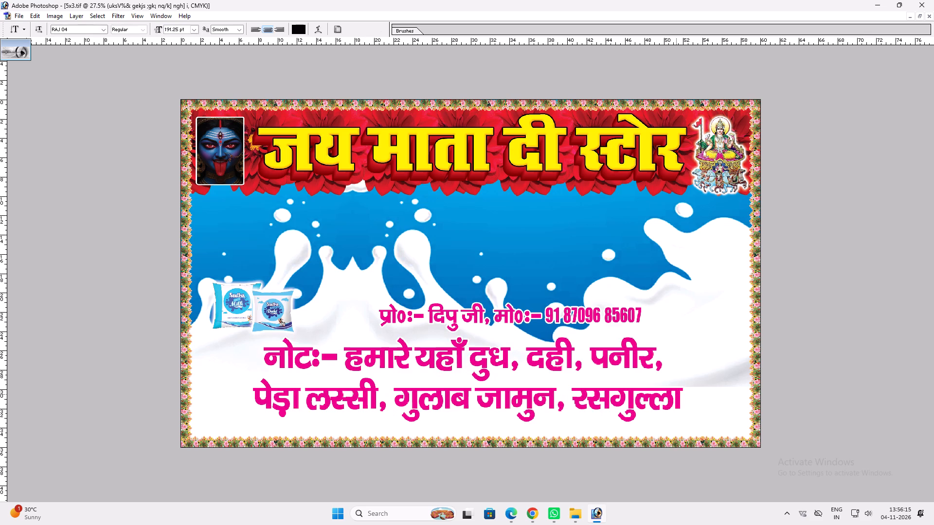
Move the two-line product note up into the blue area, just above the contact line.
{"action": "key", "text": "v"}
{"action": "left_click_drag", "start_coordinate": [490, 388], "coordinate": [547, 293]}
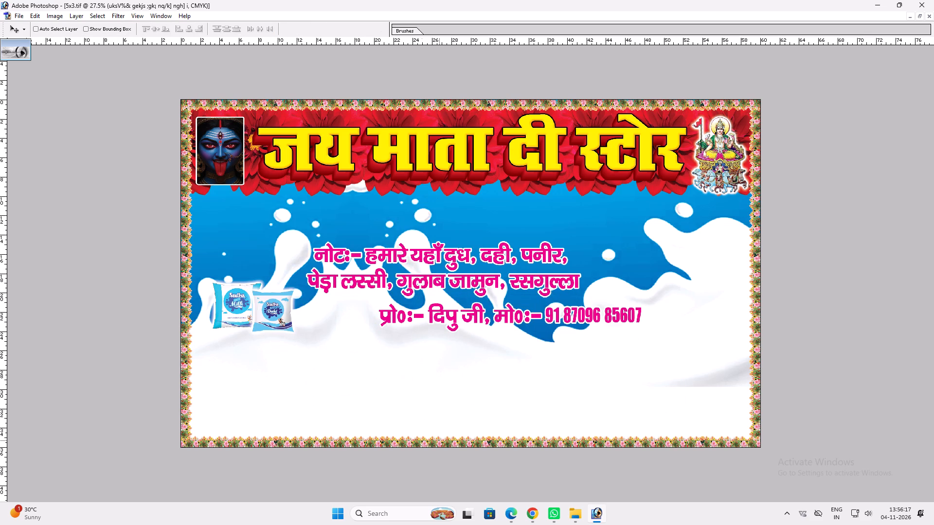
Copy a wide rounded-rectangle area with 0.6 in corner radius near the banner's bottom to a new layer at the front.
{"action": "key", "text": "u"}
{"action": "left_click_drag", "start_coordinate": [284, 391], "coordinate": [588, 421]}
{"action": "key", "text": "ctrl+Return"}
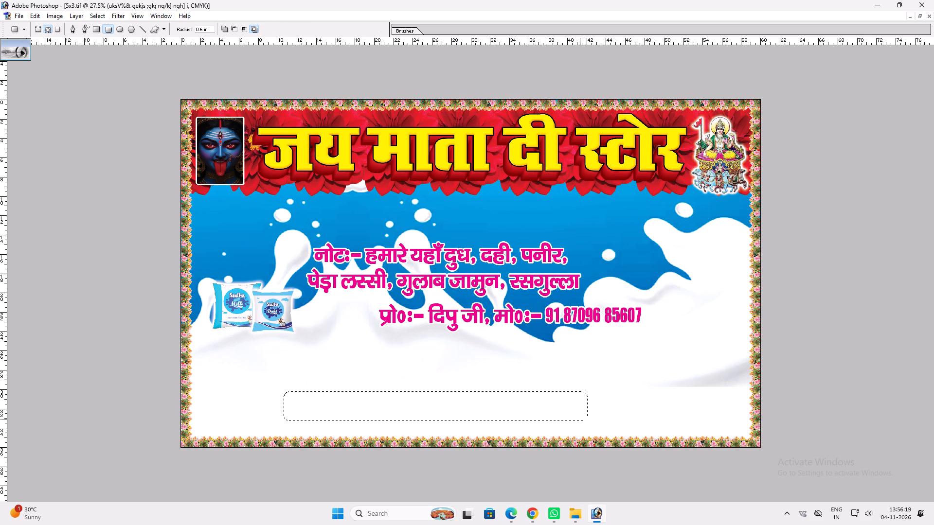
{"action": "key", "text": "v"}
{"action": "right_click", "coordinate": [572, 367]}
{"action": "left_click", "coordinate": [598, 384]}
{"action": "key", "text": "ctrl+c"}
{"action": "key", "text": "ctrl+v"}
{"action": "key", "text": "ctrl+shift+bracketright"}
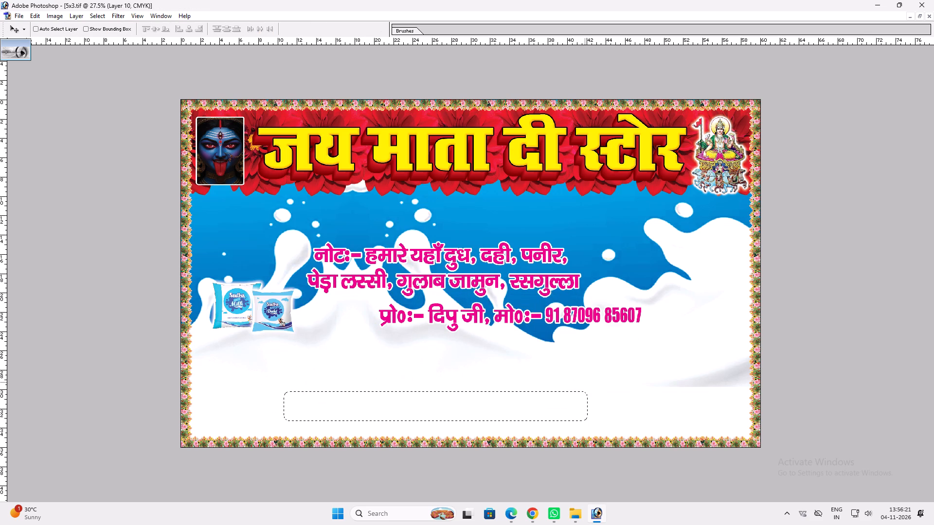
Give the new rounded bar a red color overlay at 100% opacity and a thicker white outside stroke.
{"action": "key", "text": "alt+l"}
{"action": "key", "text": "alt+y"}
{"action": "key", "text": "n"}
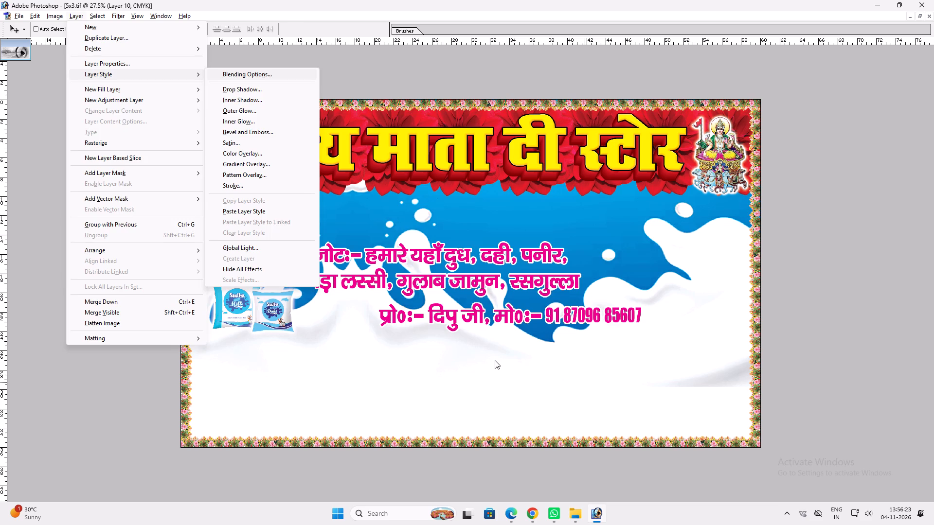
{"action": "left_click", "coordinate": [430, 423]}
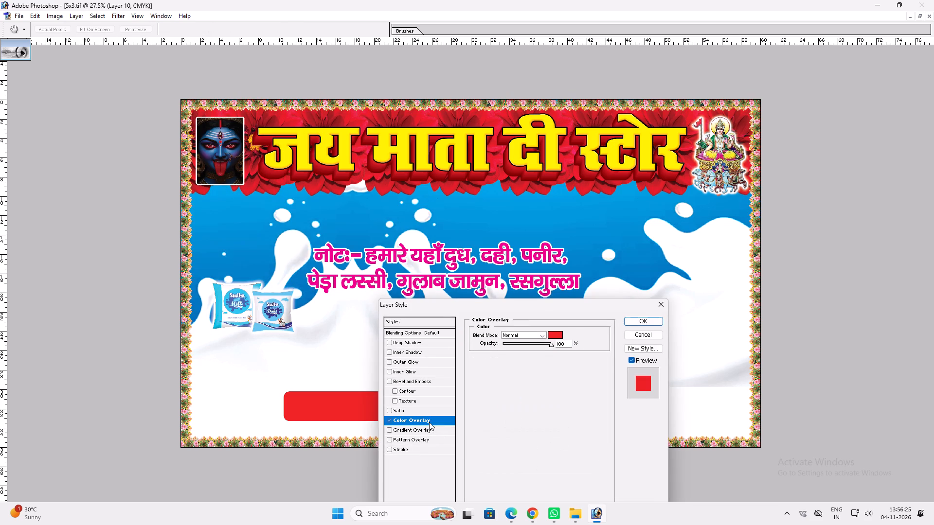
{"action": "left_click", "coordinate": [416, 451]}
{"action": "left_click", "coordinate": [499, 391]}
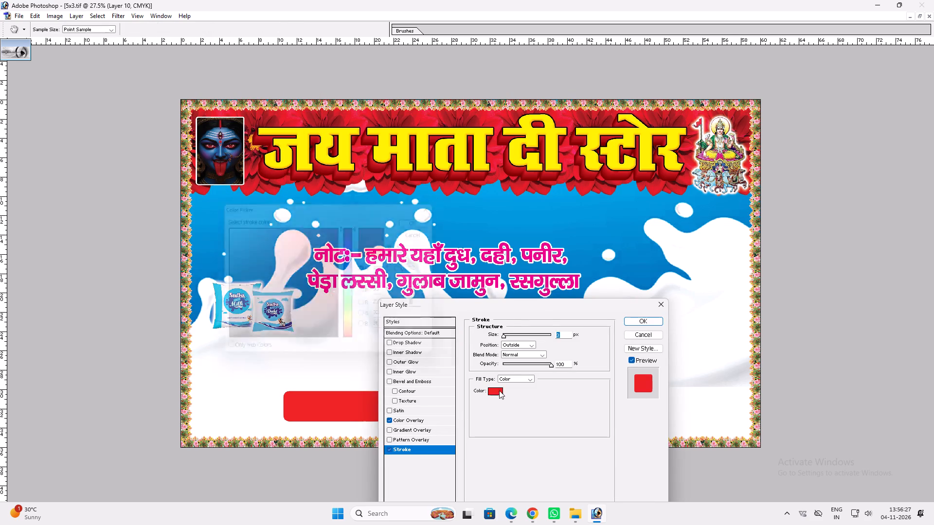
{"action": "left_click_drag", "start_coordinate": [308, 269], "coordinate": [186, 180]}
{"action": "key", "text": "Return"}
{"action": "scroll", "coordinate": [442, 438], "scroll_direction": "up", "scroll_amount": 6}
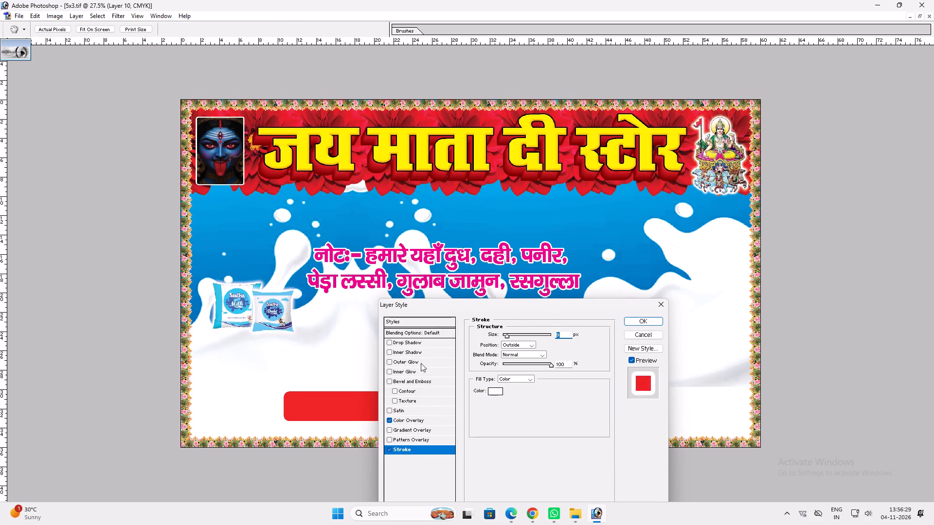
Add a Multiply drop shadow to the red bar at 46% opacity, global light off, offset toward its lower left.
{"action": "left_click", "coordinate": [408, 344]}
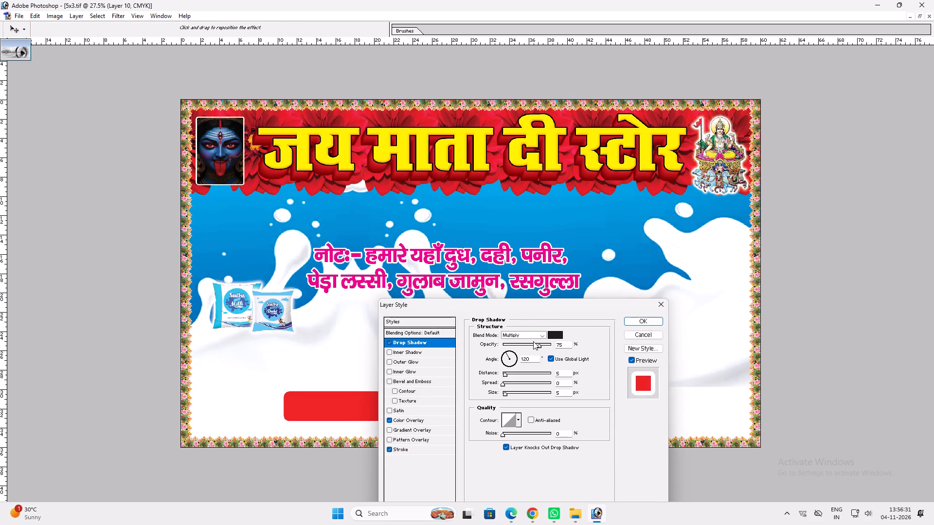
{"action": "left_click_drag", "start_coordinate": [537, 344], "coordinate": [525, 348]}
{"action": "left_click_drag", "start_coordinate": [511, 373], "coordinate": [516, 372]}
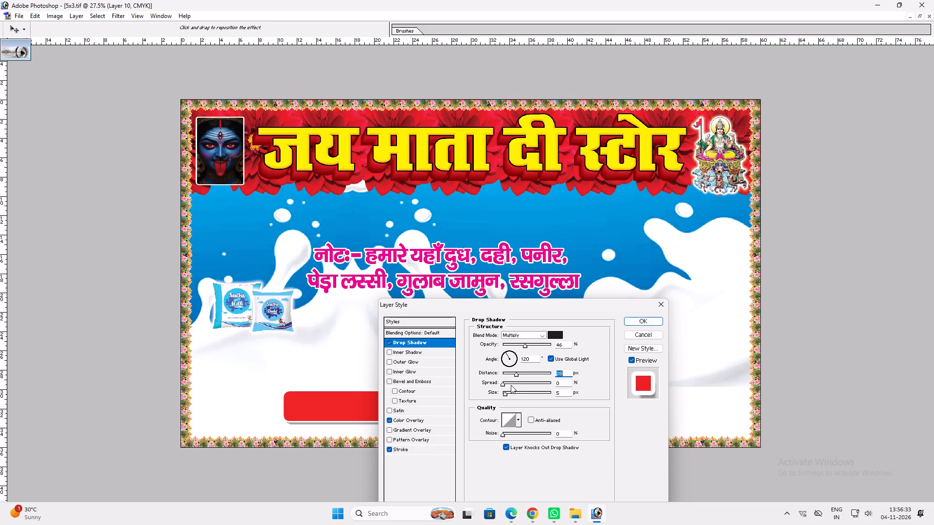
{"action": "left_click_drag", "start_coordinate": [510, 390], "coordinate": [515, 391]}
{"action": "left_click", "coordinate": [551, 362]}
{"action": "left_click", "coordinate": [353, 381]}
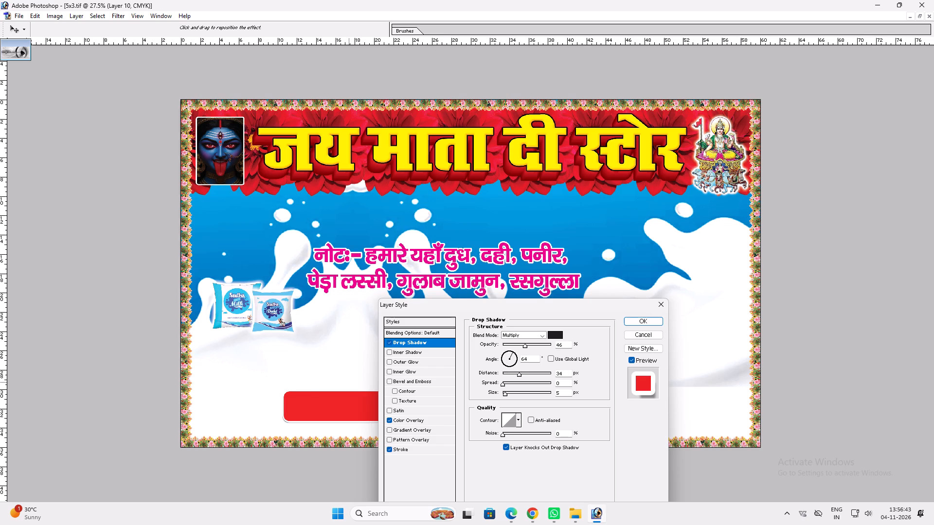
{"action": "left_click_drag", "start_coordinate": [351, 384], "coordinate": [353, 379]}
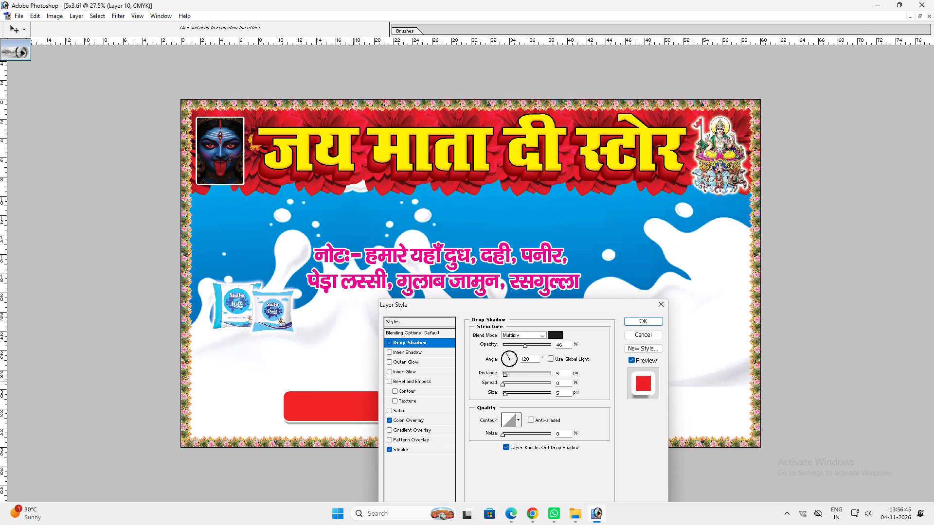
{"action": "key", "text": "Return"}
{"action": "key", "text": "alt+l"}
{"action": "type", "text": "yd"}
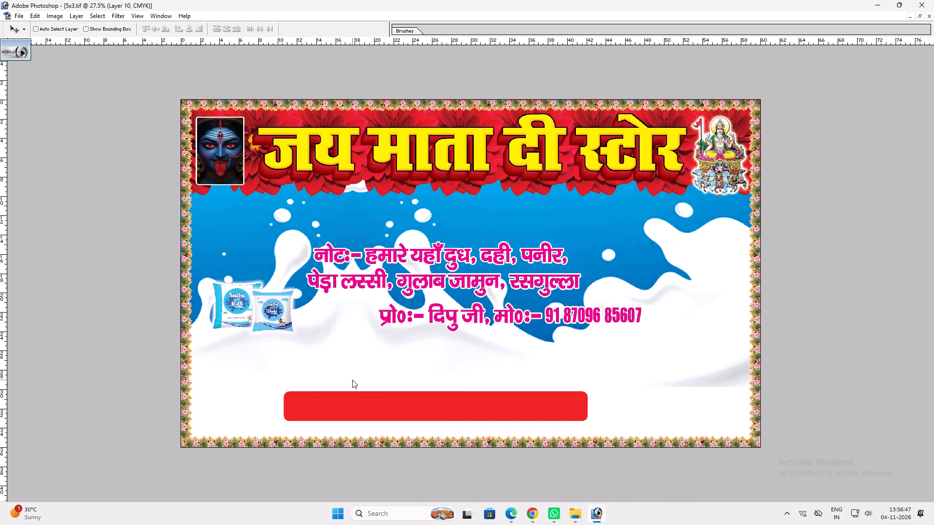
{"action": "left_click", "coordinate": [369, 388]}
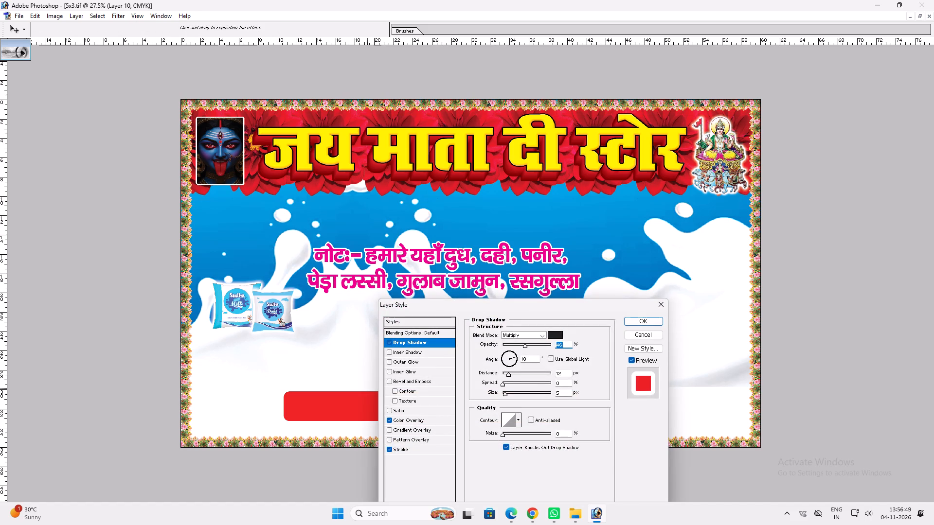
{"action": "left_click", "coordinate": [366, 389]}
{"action": "key", "text": "Return"}
Widen the red bar slightly by stretching its right edge.
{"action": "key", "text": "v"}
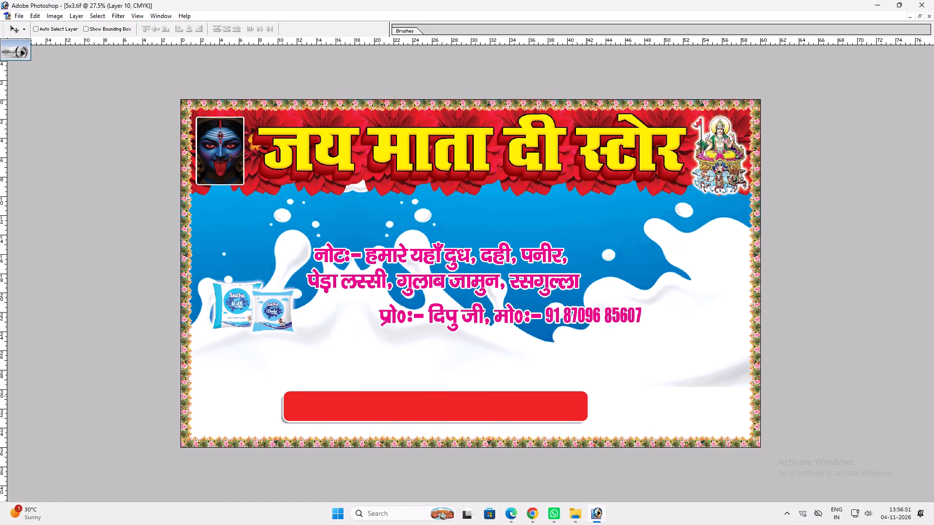
{"action": "key", "text": "ctrl+t"}
{"action": "left_click_drag", "start_coordinate": [587, 405], "coordinate": [607, 399], "text": "ctrl"}
{"action": "key", "text": "shift+Return"}
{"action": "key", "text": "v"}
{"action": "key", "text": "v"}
Bring the contact line's text layer to the front and change its color overlay from magenta to white.
{"action": "left_click", "coordinate": [497, 315]}
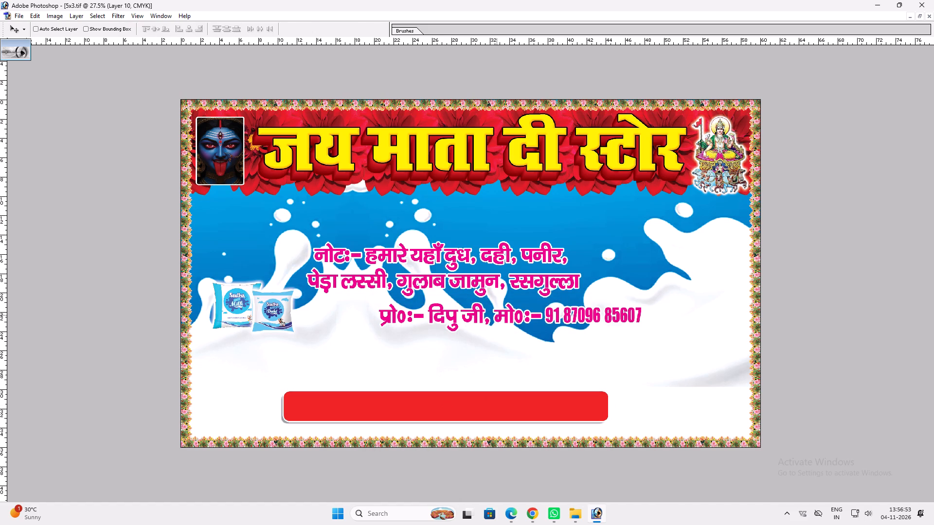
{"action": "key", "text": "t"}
{"action": "left_click", "coordinate": [499, 319]}
{"action": "key", "text": "Return"}
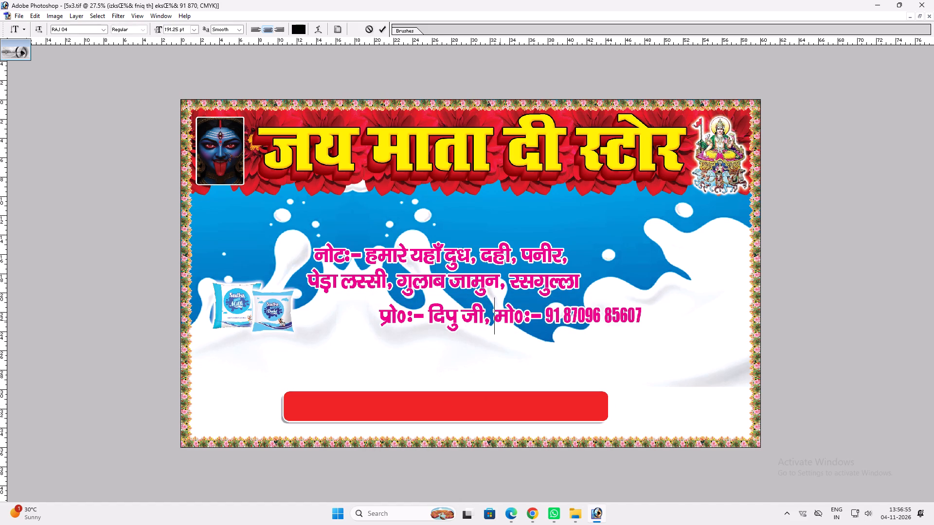
{"action": "key", "text": "ctrl+shift+bracketright"}
{"action": "key", "text": "alt+l"}
{"action": "key", "text": "alt+y"}
{"action": "key", "text": "alt+k"}
{"action": "key", "text": "alt+l"}
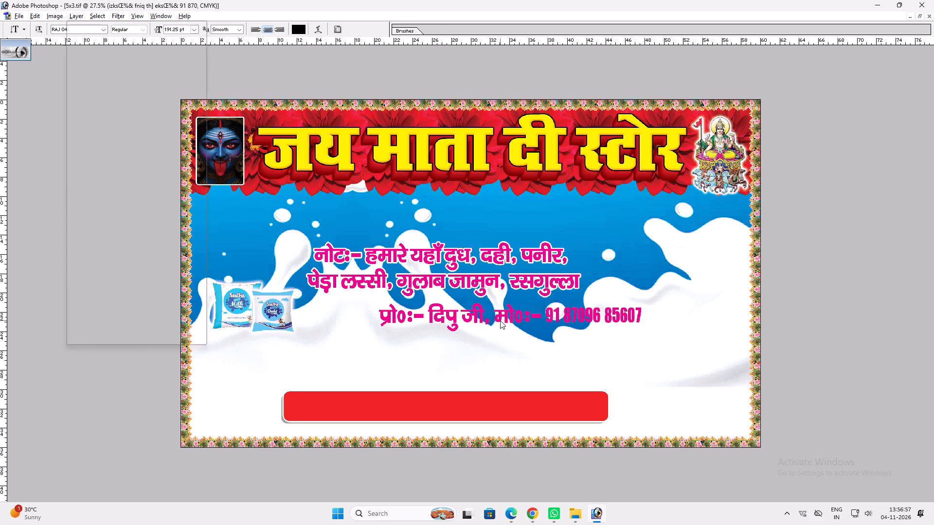
{"action": "key", "text": "alt+y"}
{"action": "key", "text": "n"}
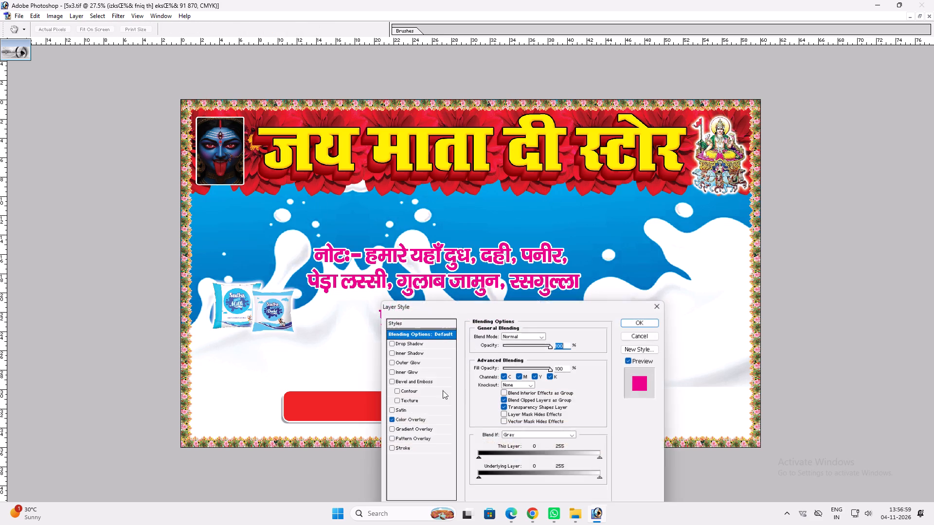
{"action": "left_click", "coordinate": [417, 420]}
{"action": "left_click", "coordinate": [557, 337]}
{"action": "left_click_drag", "start_coordinate": [269, 282], "coordinate": [193, 187]}
{"action": "key", "text": "Return"}
Add a Multiply drop shadow to the white contact line, with lowered opacity and increased distance.
{"action": "left_click", "coordinate": [418, 340]}
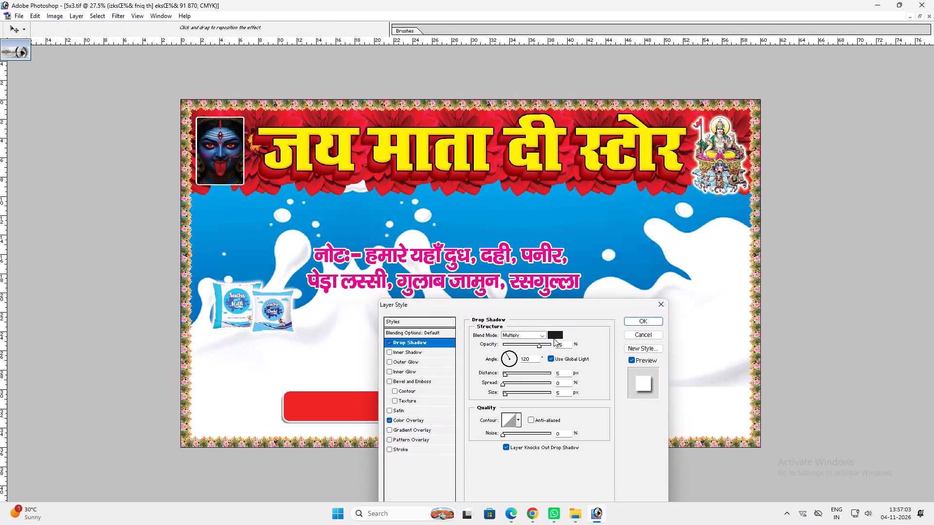
{"action": "left_click_drag", "start_coordinate": [535, 348], "coordinate": [528, 350]}
{"action": "left_click_drag", "start_coordinate": [508, 371], "coordinate": [513, 371]}
{"action": "key", "text": "Return"}
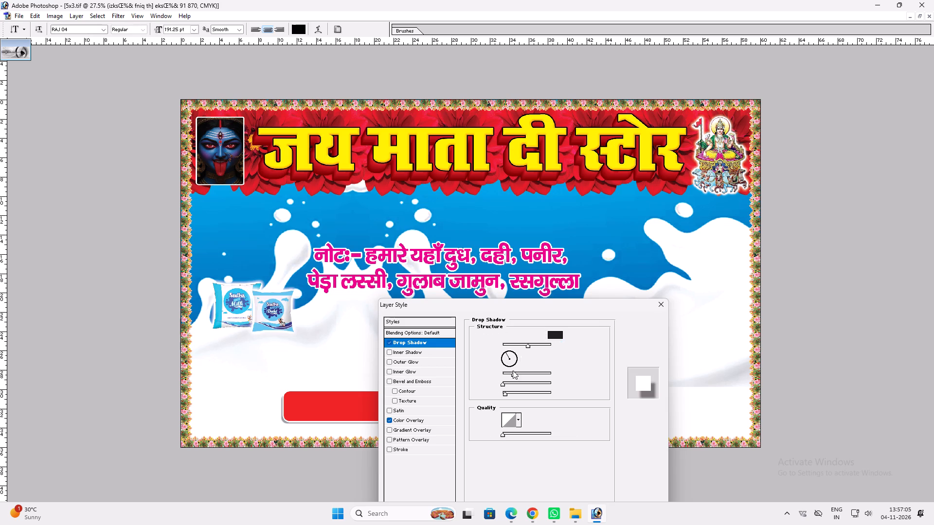
Move the contact line down onto the red bar, keeping it in front.
{"action": "key", "text": "ctrl+shift+bracketright"}
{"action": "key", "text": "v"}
{"action": "left_click_drag", "start_coordinate": [486, 314], "coordinate": [417, 404]}
Reduce the distance of the contact line's drop shadow.
{"action": "key", "text": "alt+l"}
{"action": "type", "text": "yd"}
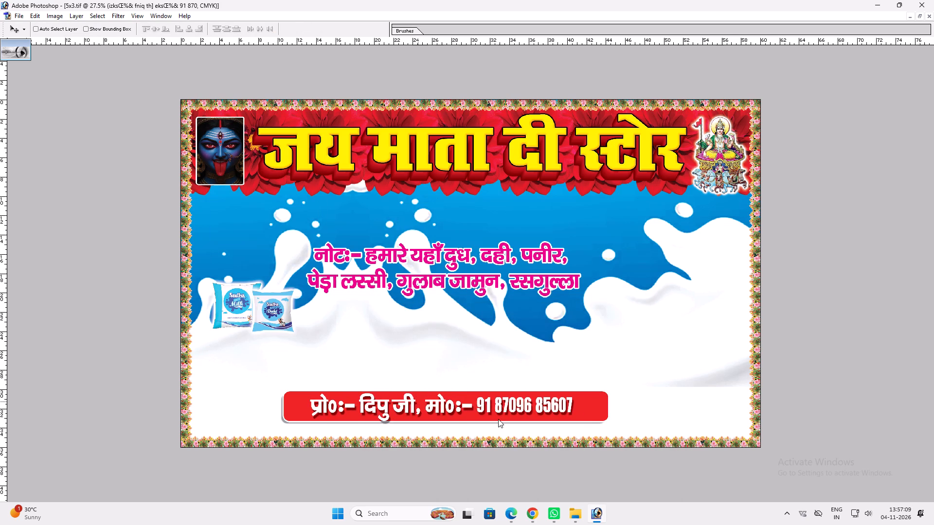
{"action": "left_click_drag", "start_coordinate": [513, 376], "coordinate": [508, 377]}
{"action": "key", "text": "Return"}
Flatten the contact line to about 52% height and move it toward the red bar's upper left.
{"action": "key", "text": "ctrl+t"}
{"action": "left_click_drag", "start_coordinate": [493, 392], "coordinate": [491, 401], "text": "shift"}
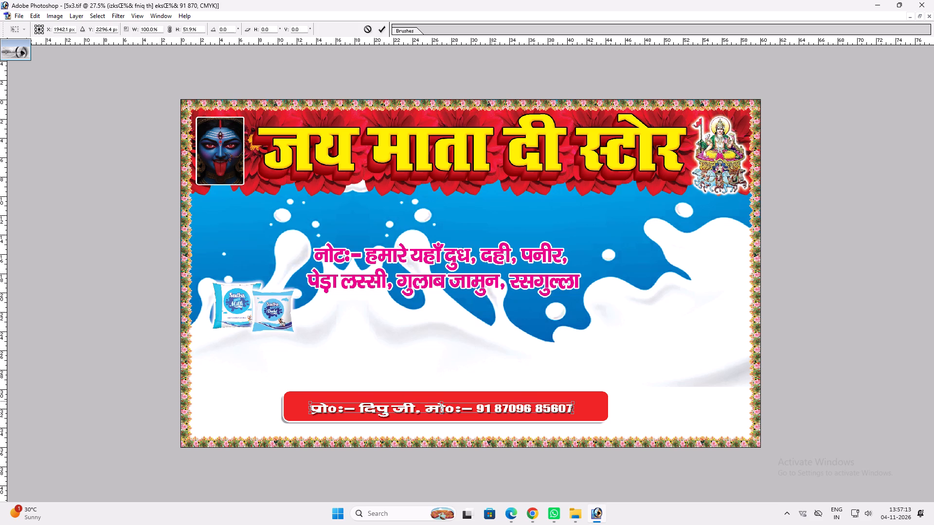
{"action": "key", "text": "Return"}
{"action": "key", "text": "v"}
{"action": "left_click_drag", "start_coordinate": [514, 415], "coordinate": [496, 407]}
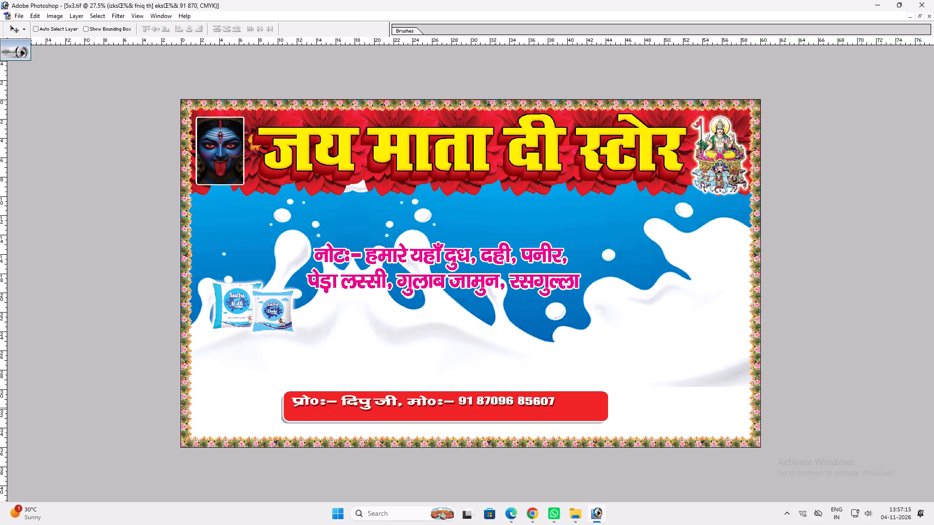
{"action": "left_click_drag", "start_coordinate": [496, 407], "coordinate": [496, 407]}
Scale the contact line to about 118% width, increase its height and position it to fill the red bar.
{"action": "key", "text": "ctrl+t"}
{"action": "left_click_drag", "start_coordinate": [556, 407], "coordinate": [603, 409], "text": "shift"}
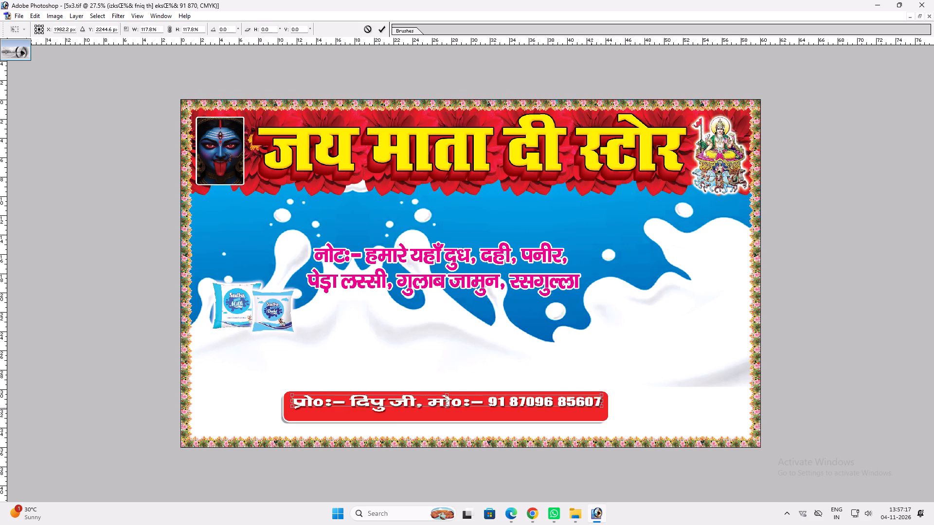
{"action": "left_click_drag", "start_coordinate": [589, 408], "coordinate": [583, 413], "text": "shift"}
{"action": "key", "text": "shift+Return"}
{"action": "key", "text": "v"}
{"action": "left_click", "coordinate": [554, 406], "text": "shift"}
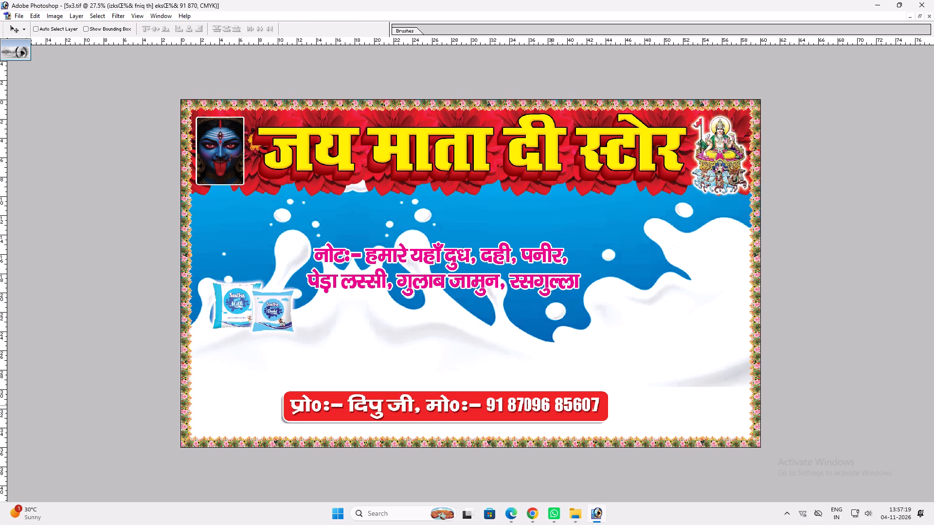
{"action": "key", "text": "ctrl+t"}
{"action": "left_click", "coordinate": [558, 412], "text": "shift"}
{"action": "key", "text": "shift+Return"}
{"action": "left_click", "coordinate": [559, 410], "text": "shift"}
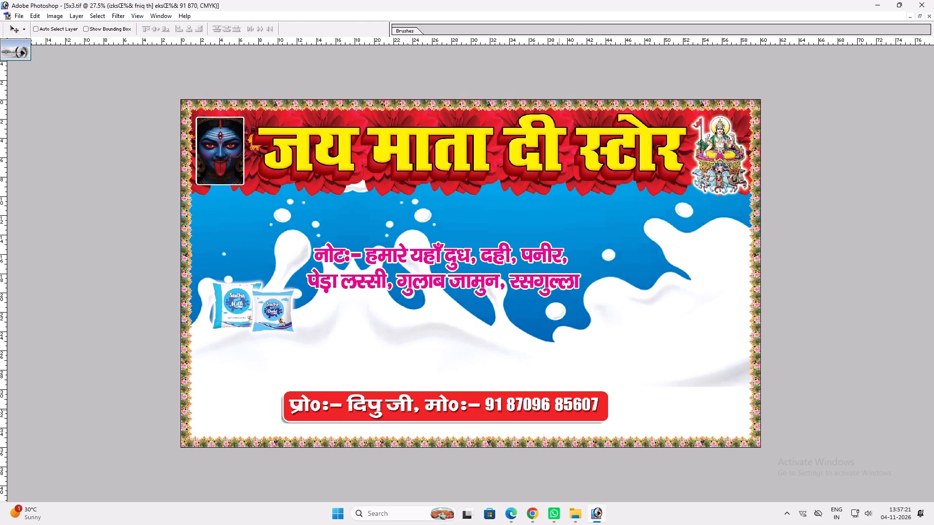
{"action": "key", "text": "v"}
Remove the 91 prefix and the space inside the mobile number on the contact line.
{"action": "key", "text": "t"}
{"action": "left_click", "coordinate": [557, 407]}
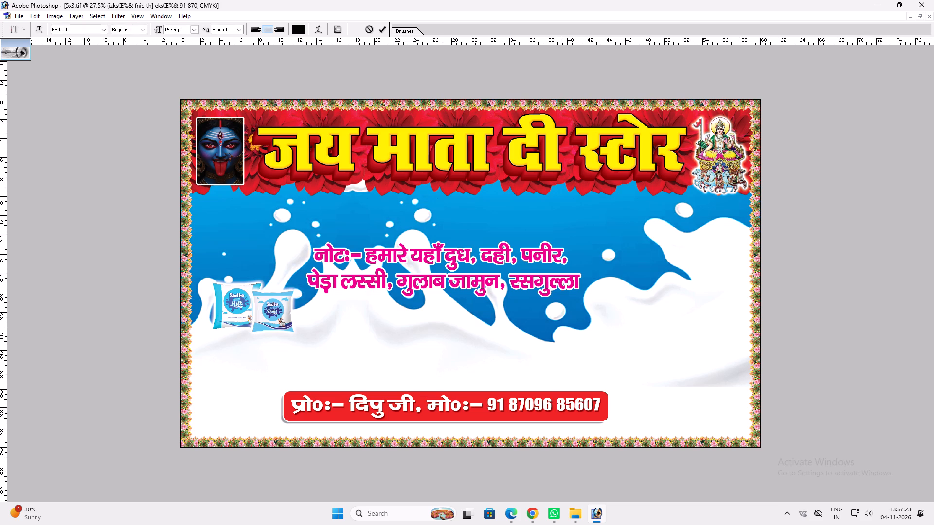
{"action": "key", "text": "BackSpace"}
{"action": "key", "text": "Return"}
{"action": "left_click", "coordinate": [513, 409]}
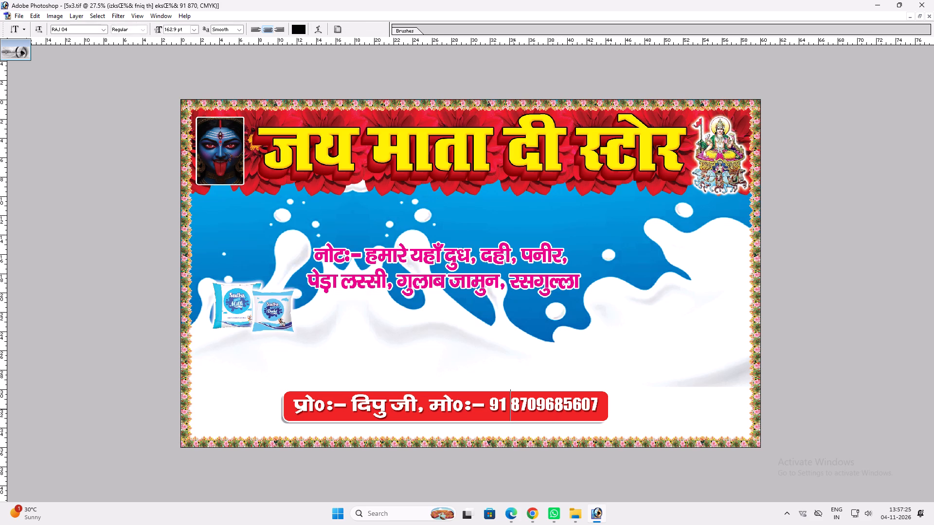
{"action": "key", "text": "BackSpace"}
{"action": "left_click_drag", "start_coordinate": [512, 409], "coordinate": [494, 412]}
{"action": "key", "text": "BackSpace"}
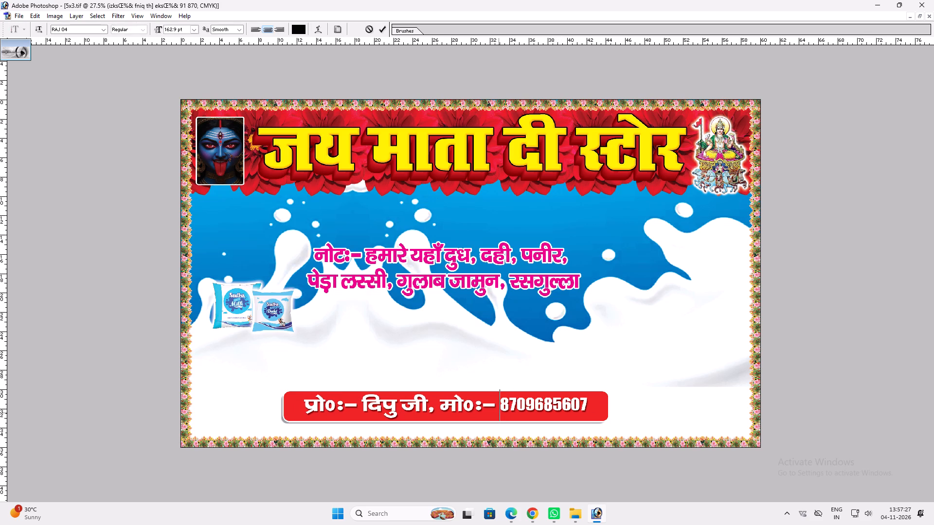
{"action": "key", "text": "Return"}
Shift the shortened contact line to the red bar's left end and stretch its right edge to fill the bar.
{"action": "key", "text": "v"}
{"action": "left_click_drag", "start_coordinate": [505, 415], "coordinate": [496, 419], "text": "shift"}
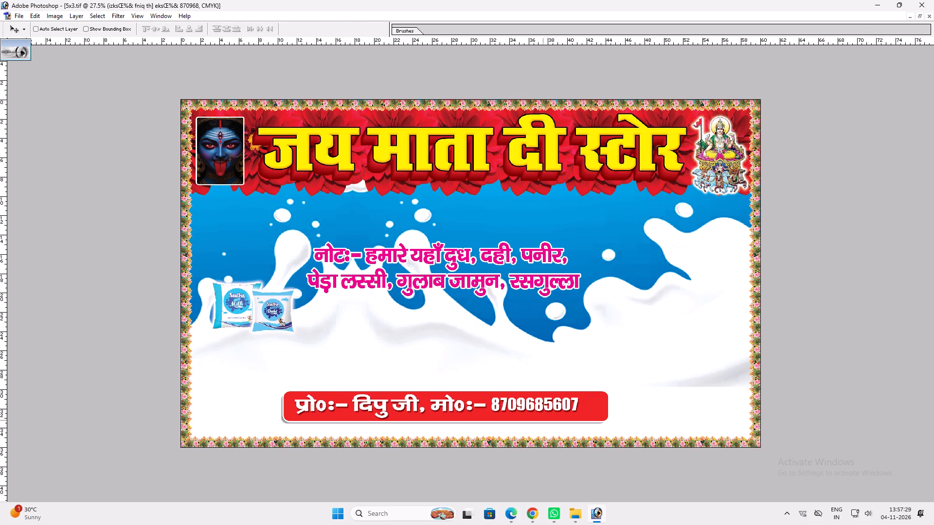
{"action": "key", "text": "ctrl+t"}
{"action": "left_click_drag", "start_coordinate": [576, 403], "coordinate": [595, 402], "text": "shift"}
{"action": "key", "text": "Return"}
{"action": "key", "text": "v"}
{"action": "left_click", "coordinate": [573, 411], "text": "ctrl+shift"}
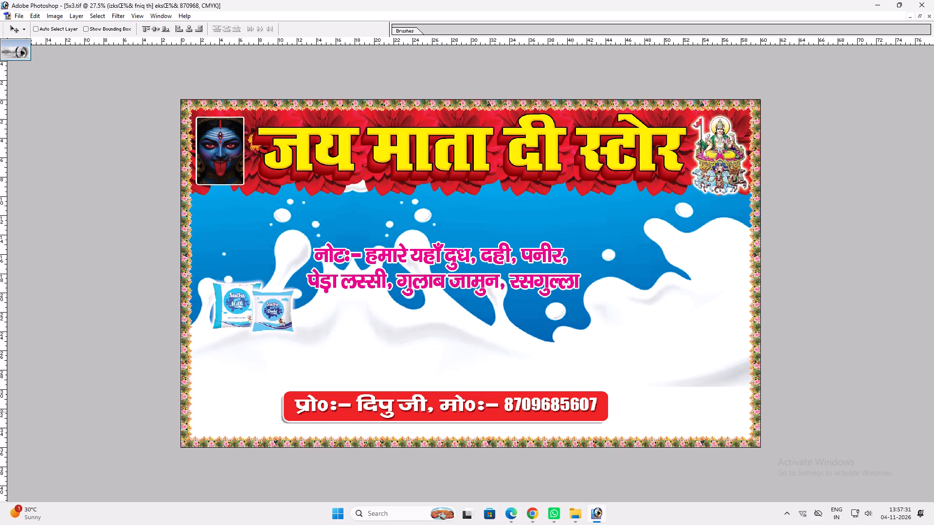
Move the red contact bar and its line slightly down on the 5x3 banner.
{"action": "left_click_drag", "start_coordinate": [570, 412], "coordinate": [567, 418]}
Copy the Premium Dahi bucket from the Sudha Milk design into the 5x3 banner's lower-left corner and enlarge it.
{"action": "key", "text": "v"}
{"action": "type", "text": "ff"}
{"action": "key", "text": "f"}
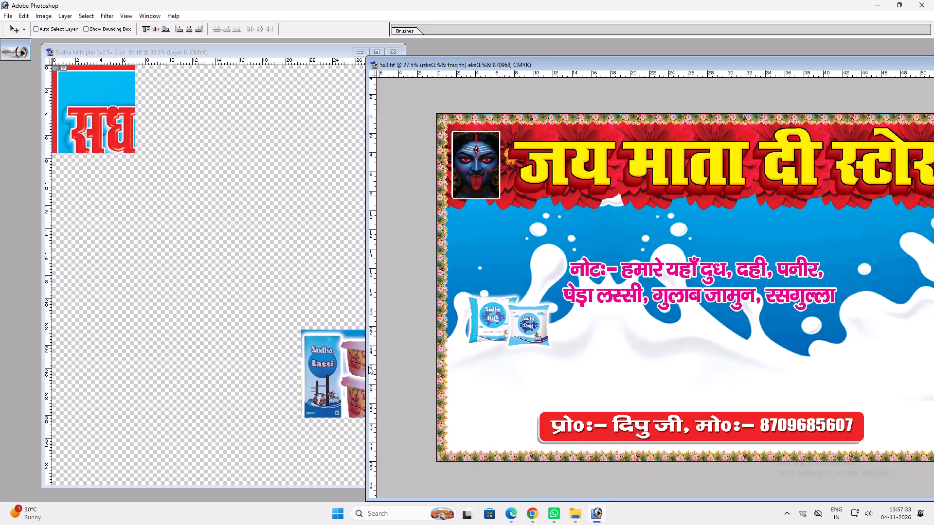
{"action": "left_click", "coordinate": [266, 346]}
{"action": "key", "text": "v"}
{"action": "left_click", "coordinate": [144, 382], "text": "ctrl"}
{"action": "left_click_drag", "start_coordinate": [143, 385], "coordinate": [479, 385]}
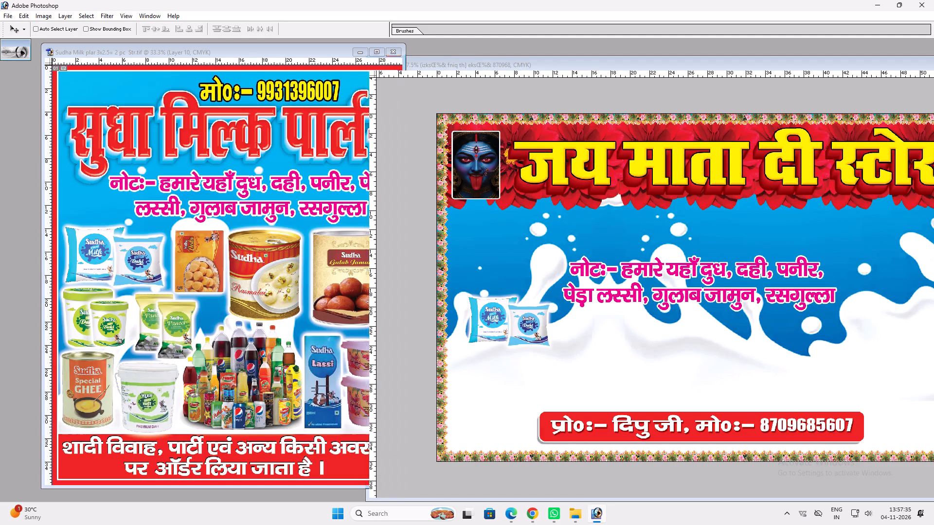
{"action": "left_click_drag", "start_coordinate": [483, 386], "coordinate": [477, 409]}
{"action": "key", "text": "ctrl+t"}
{"action": "left_click_drag", "start_coordinate": [502, 389], "coordinate": [526, 359], "text": "shift"}
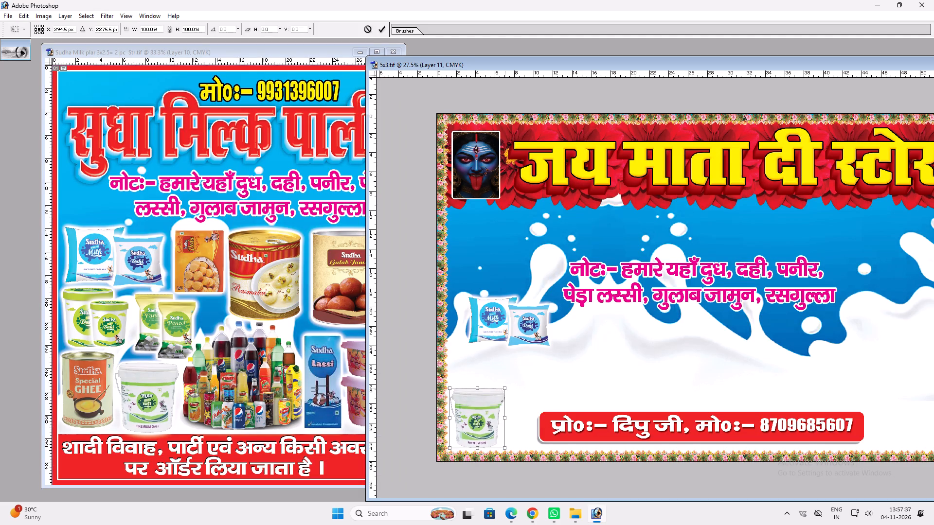
{"action": "left_click_drag", "start_coordinate": [526, 359], "coordinate": [531, 348], "text": "shift"}
{"action": "key", "text": "shift+Return"}
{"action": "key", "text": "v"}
{"action": "left_click", "coordinate": [505, 366]}
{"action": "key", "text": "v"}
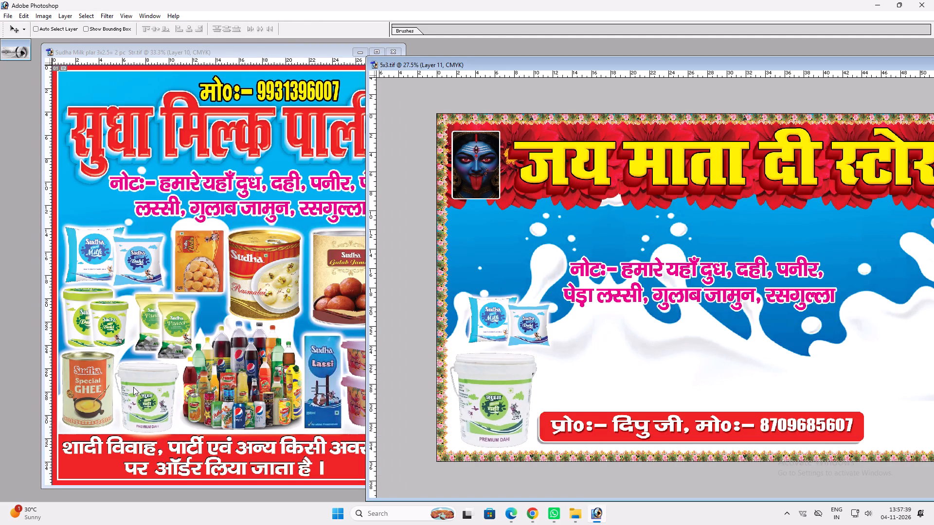
Copy the Special Ghee tin from the Sudha Milk design beside the Dahi bucket and enlarge it slightly.
{"action": "left_click", "coordinate": [118, 389], "text": "ctrl"}
{"action": "left_click", "coordinate": [87, 376], "text": "ctrl"}
{"action": "left_click_drag", "start_coordinate": [87, 376], "coordinate": [492, 350]}
{"action": "left_click_drag", "start_coordinate": [506, 359], "coordinate": [576, 370]}
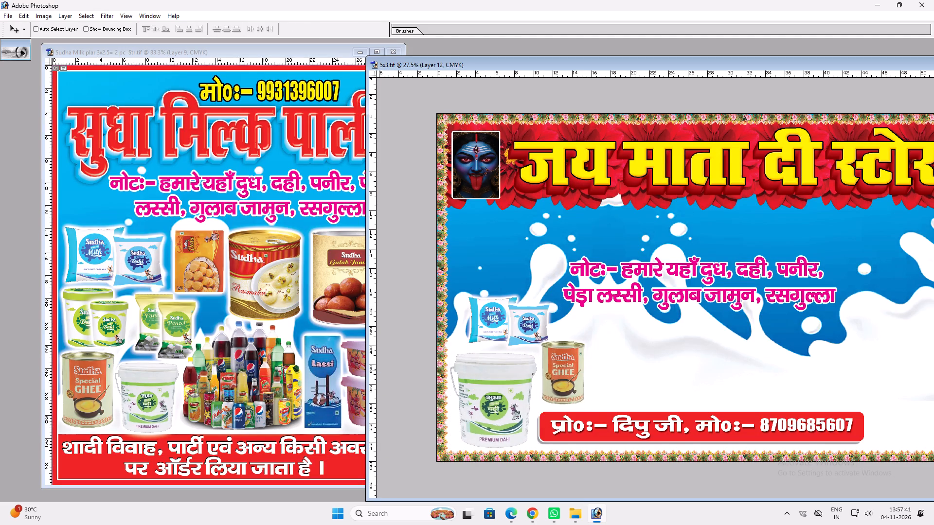
{"action": "left_click_drag", "start_coordinate": [576, 370], "coordinate": [580, 373]}
{"action": "key", "text": "ctrl+t"}
{"action": "left_click_drag", "start_coordinate": [589, 345], "coordinate": [594, 343], "text": "shift"}
{"action": "key", "text": "shift+Return"}
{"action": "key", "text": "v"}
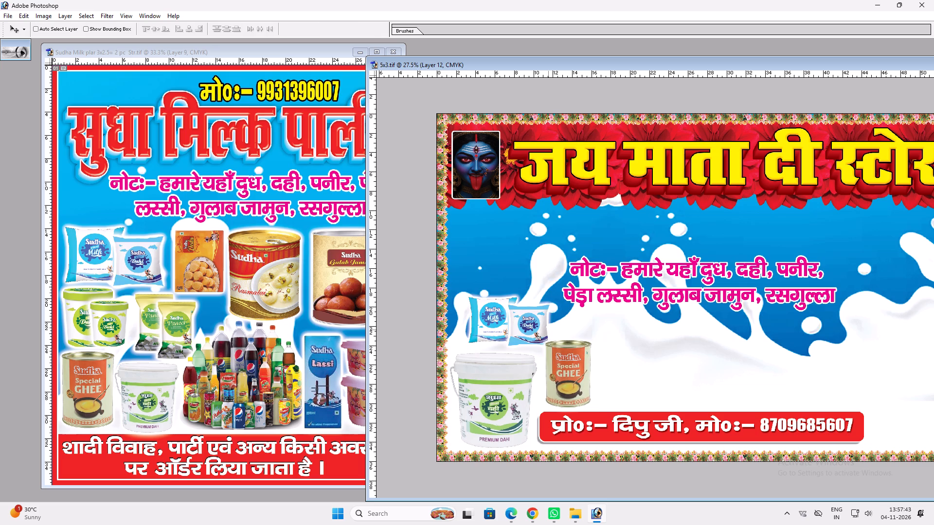
Move the Sudha Milk and Dahi pouches to the banner's left edge above the bucket and enlarge them.
{"action": "left_click", "coordinate": [572, 351]}
{"action": "left_click", "coordinate": [539, 318], "text": "ctrl"}
{"action": "left_click_drag", "start_coordinate": [537, 317], "coordinate": [526, 315]}
{"action": "key", "text": "ctrl+t"}
{"action": "left_click_drag", "start_coordinate": [509, 292], "coordinate": [507, 271], "text": "shift"}
{"action": "left_click_drag", "start_coordinate": [462, 275], "coordinate": [453, 270], "text": "shift"}
{"action": "key", "text": "shift+Return"}
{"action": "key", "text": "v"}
Copy the orange sweets packet from the Sudha Milk design and place it above the milk pouches, below the Kali picture.
{"action": "left_click", "coordinate": [164, 304]}
{"action": "left_click", "coordinate": [219, 274], "text": "ctrl"}
{"action": "left_click", "coordinate": [207, 261], "text": "ctrl"}
{"action": "left_click_drag", "start_coordinate": [207, 261], "coordinate": [519, 261]}
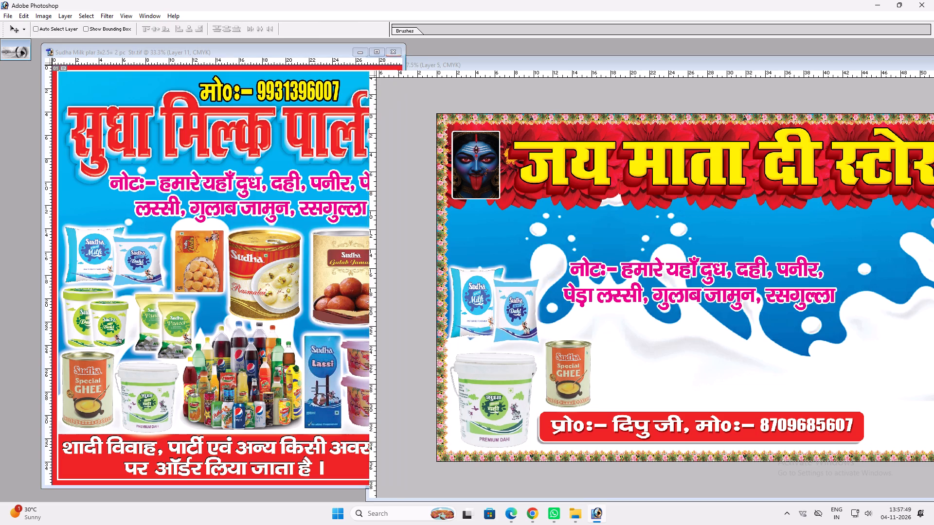
{"action": "left_click_drag", "start_coordinate": [516, 266], "coordinate": [489, 242]}
Stretch the जय माता दी स्टोर heading downward to about 139.7% height, and lower its top edge slightly.
{"action": "double_click", "coordinate": [642, 60]}
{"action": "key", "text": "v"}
{"action": "left_click", "coordinate": [583, 152], "text": "ctrl"}
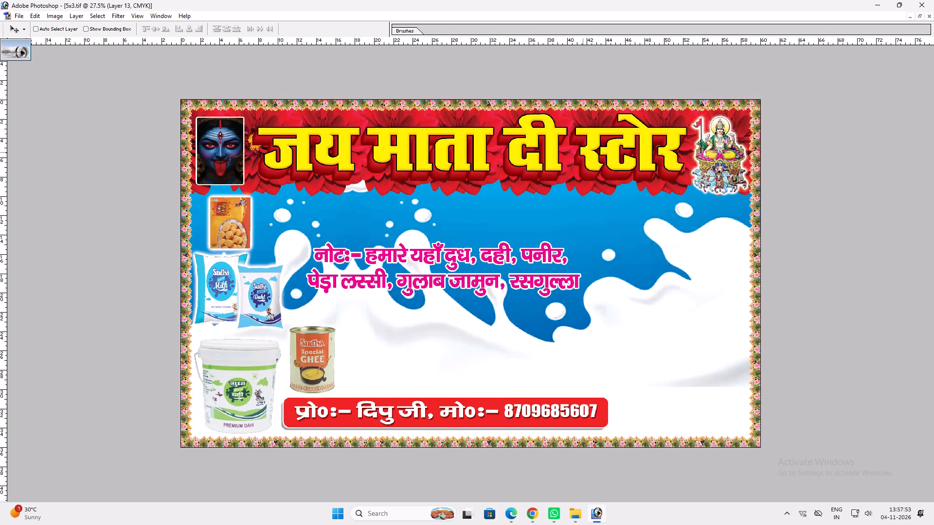
{"action": "key", "text": "ctrl+t"}
{"action": "left_click_drag", "start_coordinate": [584, 180], "coordinate": [583, 200], "text": "shift"}
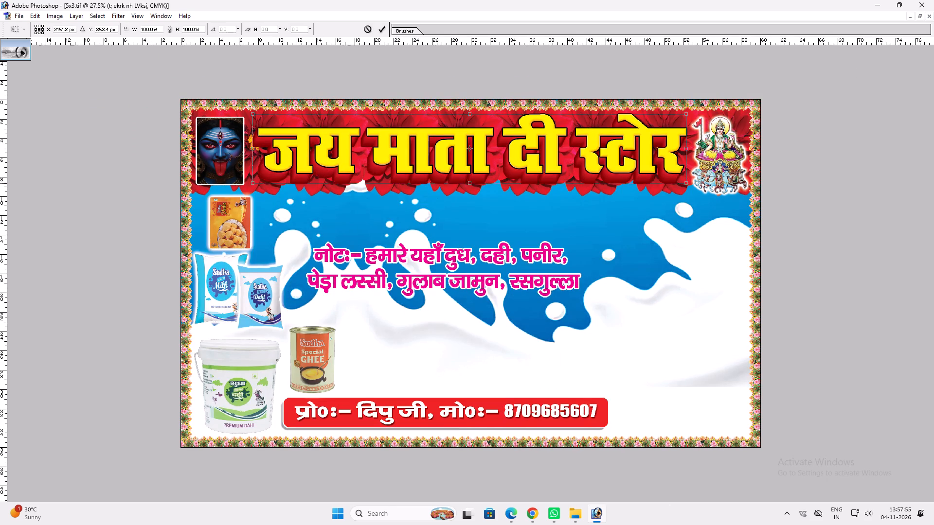
{"action": "left_click_drag", "start_coordinate": [583, 200], "coordinate": [582, 207], "text": "shift"}
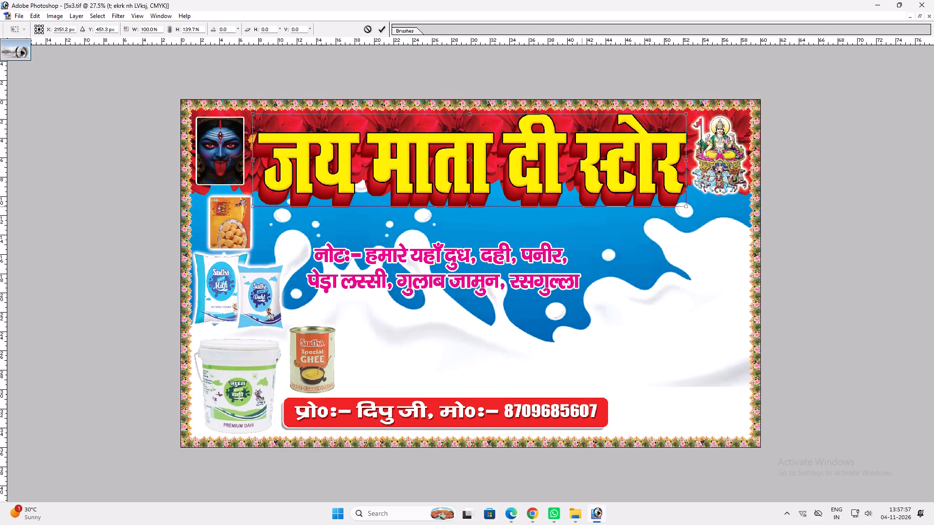
{"action": "key", "text": "Return"}
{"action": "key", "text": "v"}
{"action": "key", "text": "ctrl+t"}
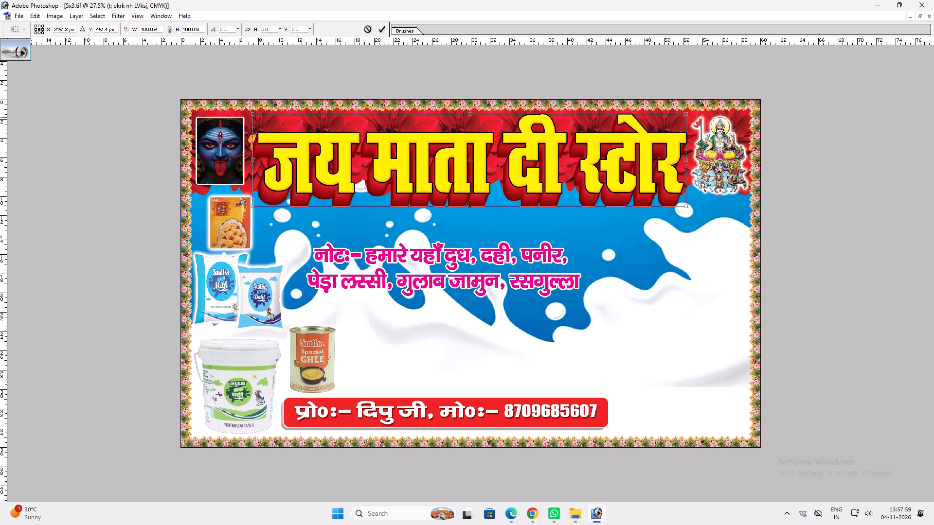
{"action": "left_click_drag", "start_coordinate": [561, 110], "coordinate": [559, 119]}
{"action": "key", "text": "shift+Return"}
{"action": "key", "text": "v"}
Open the साई वस्त्रालय एण्ड रेडिमेड banner from the J.n Printing press f folder and fit it to the full-screen view.
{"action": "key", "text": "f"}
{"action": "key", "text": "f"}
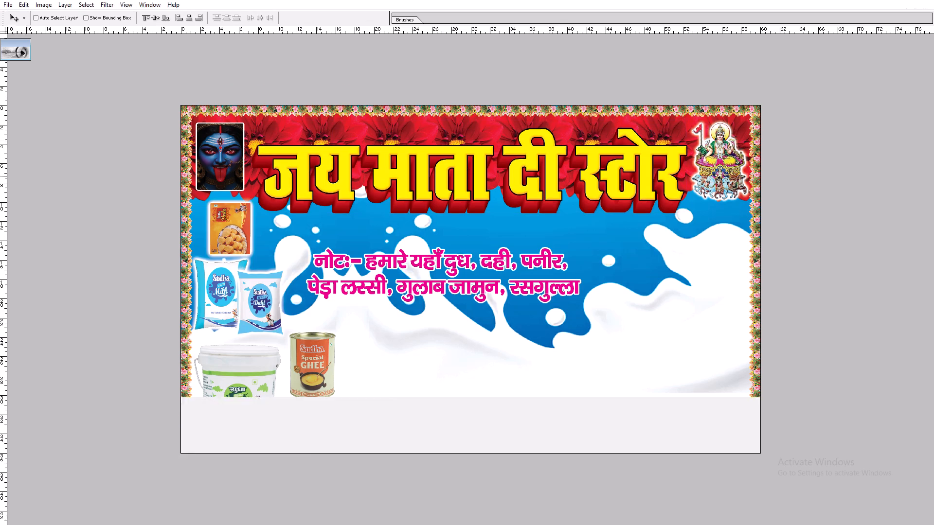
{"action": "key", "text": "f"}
{"action": "left_click_drag", "start_coordinate": [242, 178], "coordinate": [248, 178]}
{"action": "double_click", "coordinate": [580, 51]}
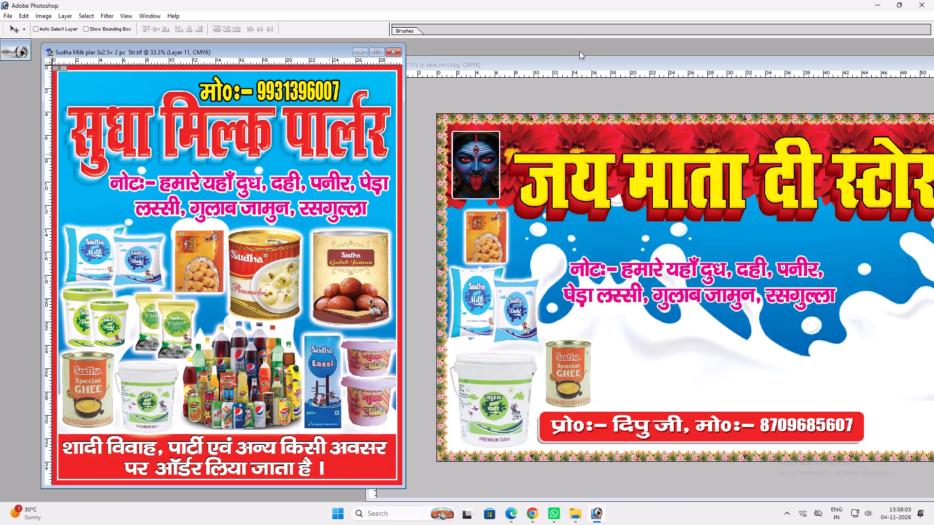
{"action": "left_click", "coordinate": [205, 24]}
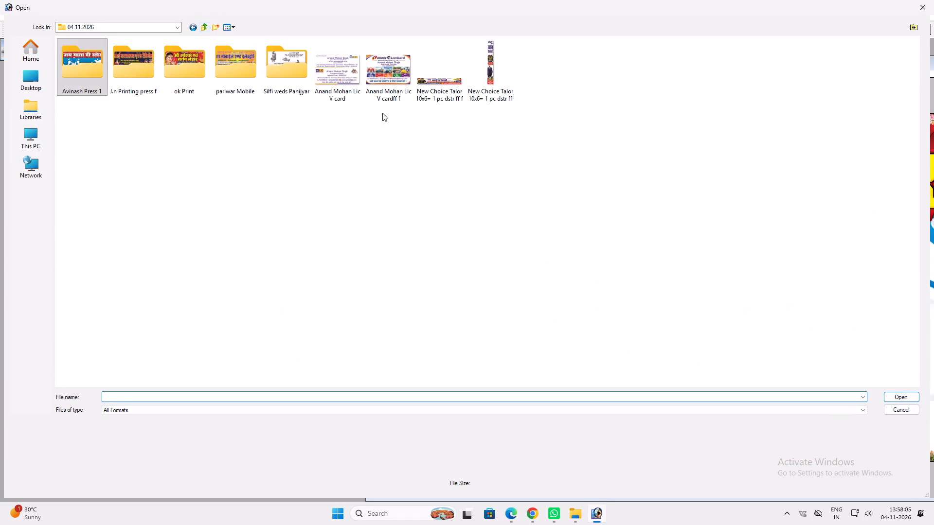
{"action": "double_click", "coordinate": [153, 71]}
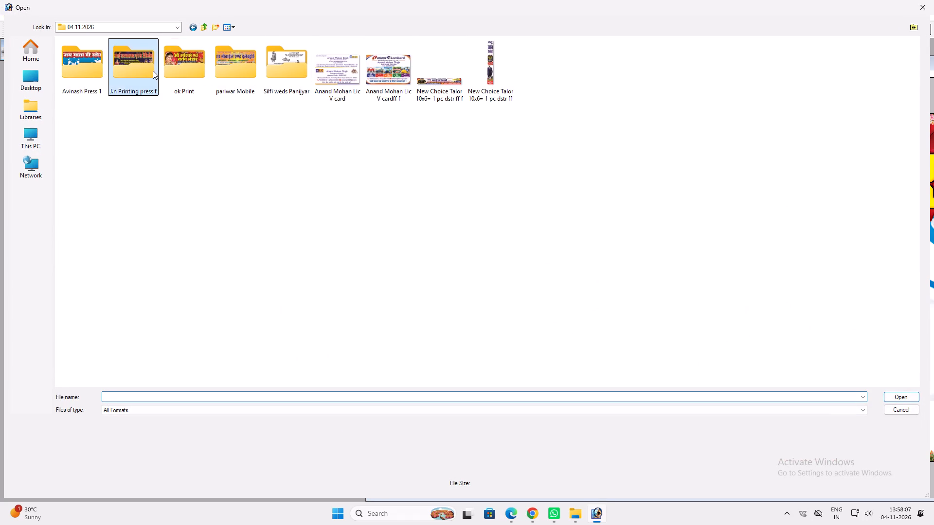
{"action": "left_click", "coordinate": [94, 67]}
{"action": "key", "text": "Return"}
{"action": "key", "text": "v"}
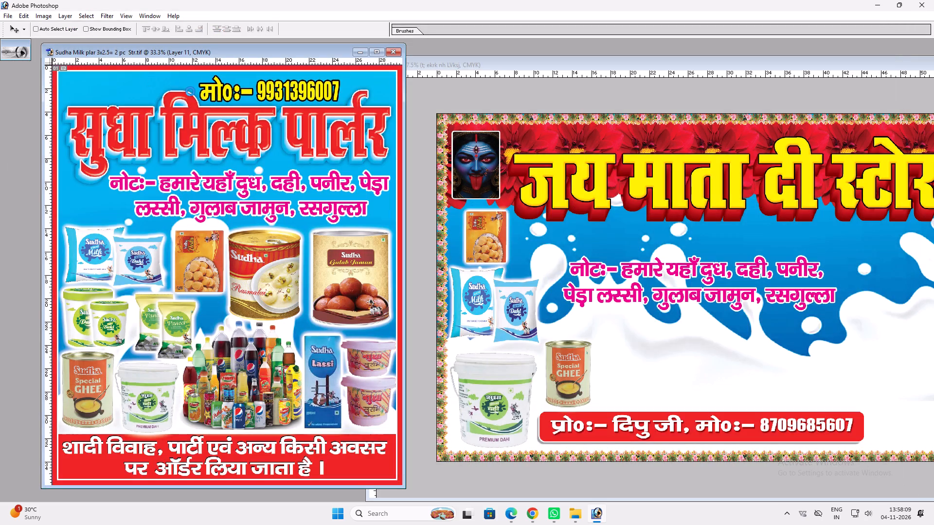
{"action": "key", "text": "Return"}
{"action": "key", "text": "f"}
{"action": "key", "text": "ctrl+0"}
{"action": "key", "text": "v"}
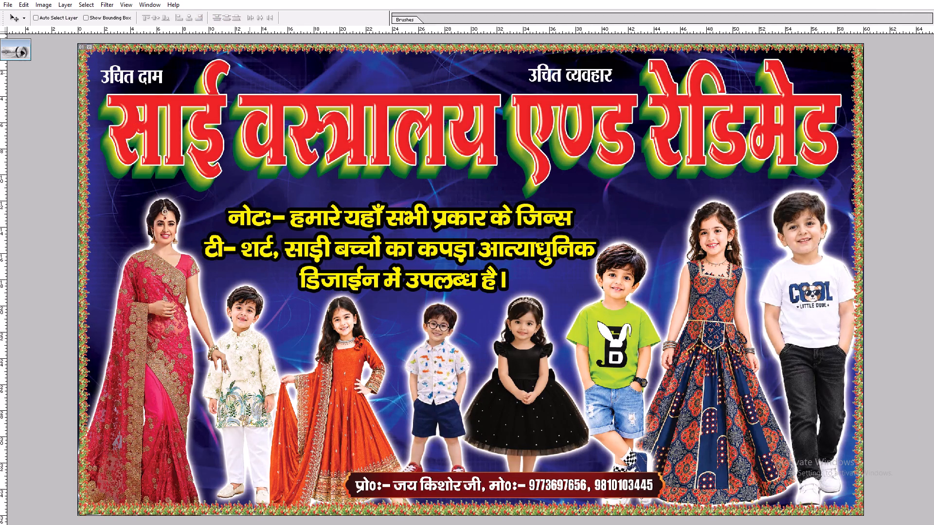
Copy the layer style of the heading's green 3D shadow and delete the green shadow behind the red letters.
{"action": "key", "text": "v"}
{"action": "right_click", "coordinate": [357, 133]}
{"action": "left_click", "coordinate": [383, 150]}
{"action": "key", "text": "alt+l"}
{"action": "key", "text": "alt+y"}
{"action": "key", "text": "alt+c"}
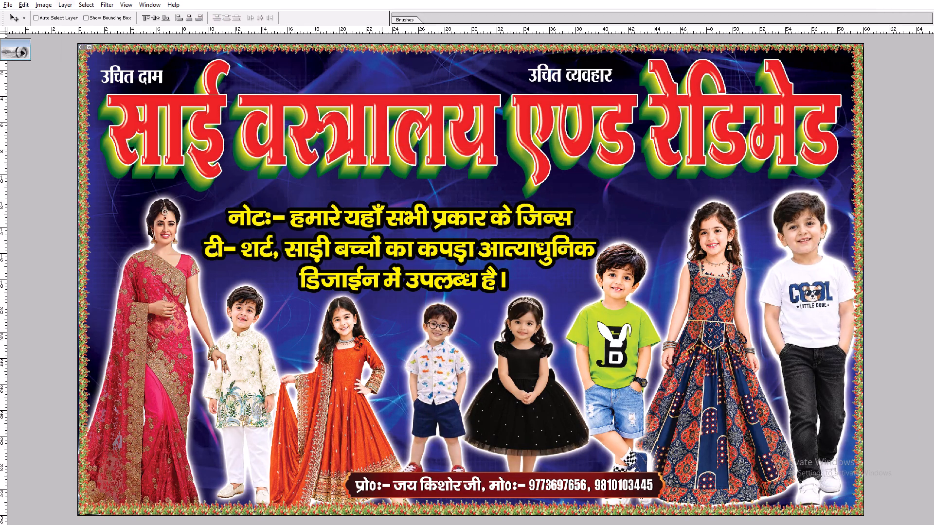
{"action": "key", "text": "alt+semicolon"}
{"action": "key", "text": "alt+l"}
{"action": "key", "text": "alt+l"}
{"action": "key", "text": "alt+l"}
{"action": "key", "text": "alt+l"}
{"action": "key", "text": "alt+l"}
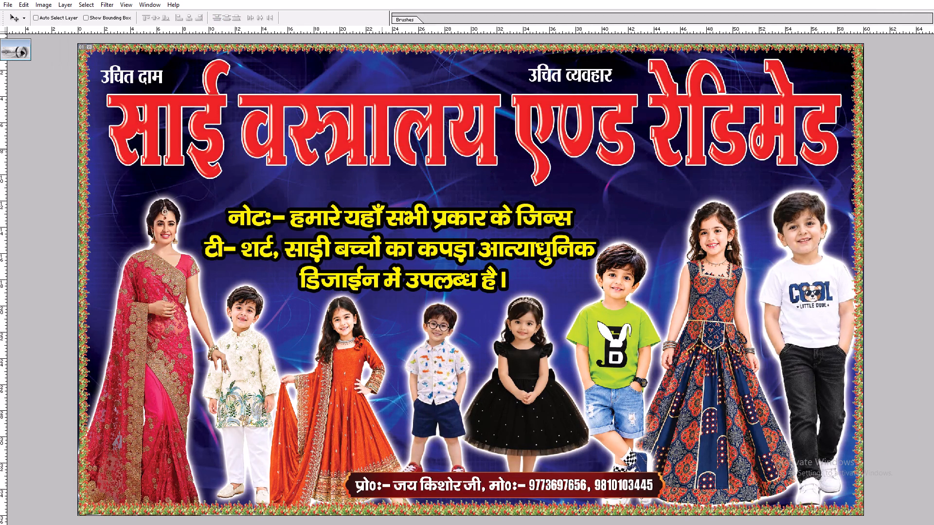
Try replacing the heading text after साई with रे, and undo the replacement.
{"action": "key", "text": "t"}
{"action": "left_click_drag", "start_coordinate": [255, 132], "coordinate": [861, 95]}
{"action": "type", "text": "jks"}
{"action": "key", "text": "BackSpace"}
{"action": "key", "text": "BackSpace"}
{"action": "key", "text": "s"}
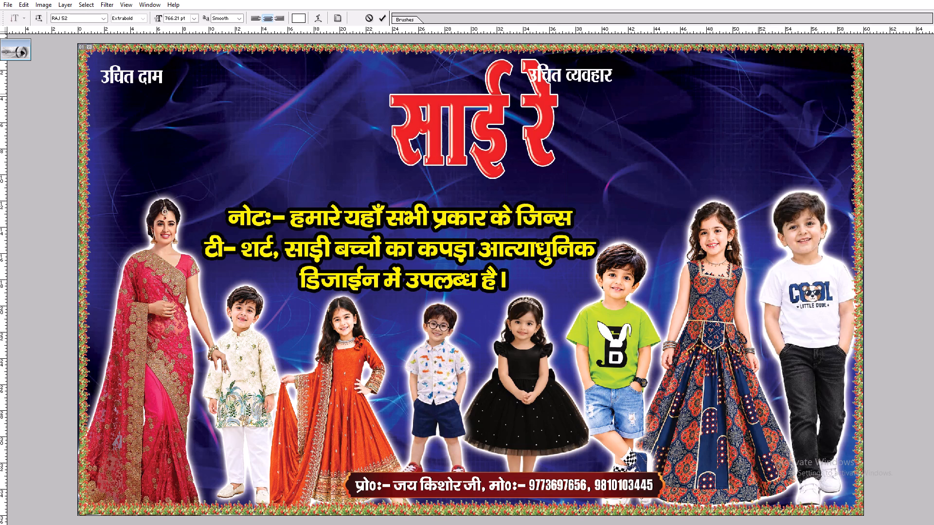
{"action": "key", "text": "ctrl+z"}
Reword the heading as साई रेडिमेड वस्त्रालय by deleting एण्ड and moving रेडिमेड in front of वस्त्रालय.
{"action": "left_click_drag", "start_coordinate": [625, 122], "coordinate": [525, 124]}
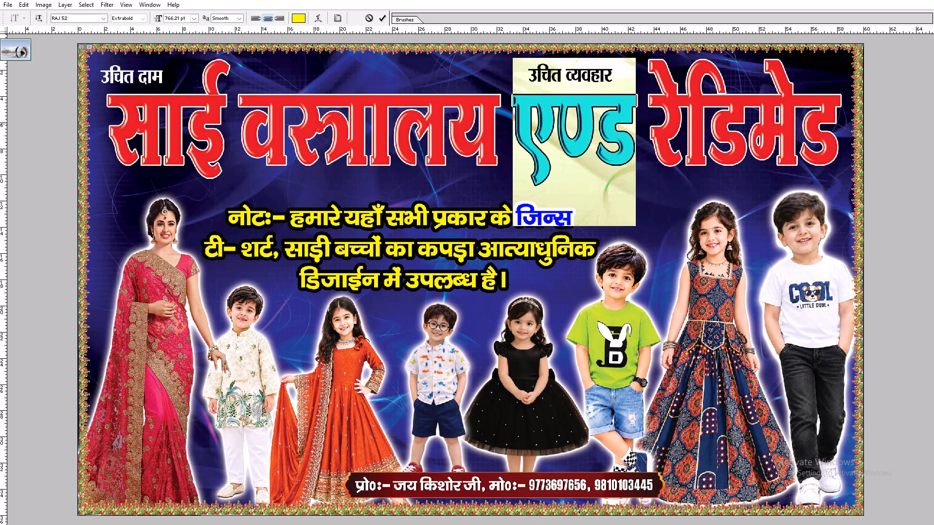
{"action": "key", "text": "BackSpace"}
{"action": "left_click_drag", "start_coordinate": [601, 133], "coordinate": [868, 140]}
{"action": "key", "text": "ctrl+x"}
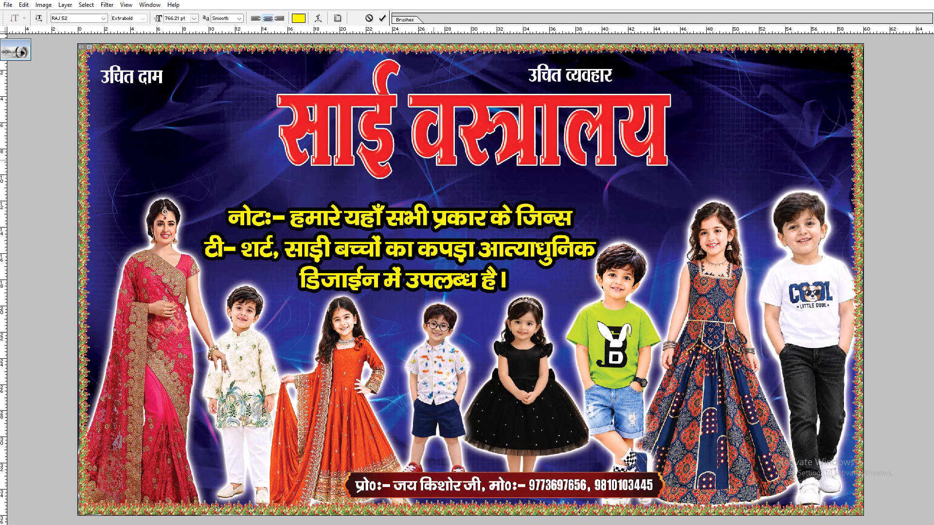
{"action": "left_click", "coordinate": [423, 149]}
{"action": "key", "text": "ctrl+v"}
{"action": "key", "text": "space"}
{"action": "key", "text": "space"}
{"action": "key", "text": "Return"}
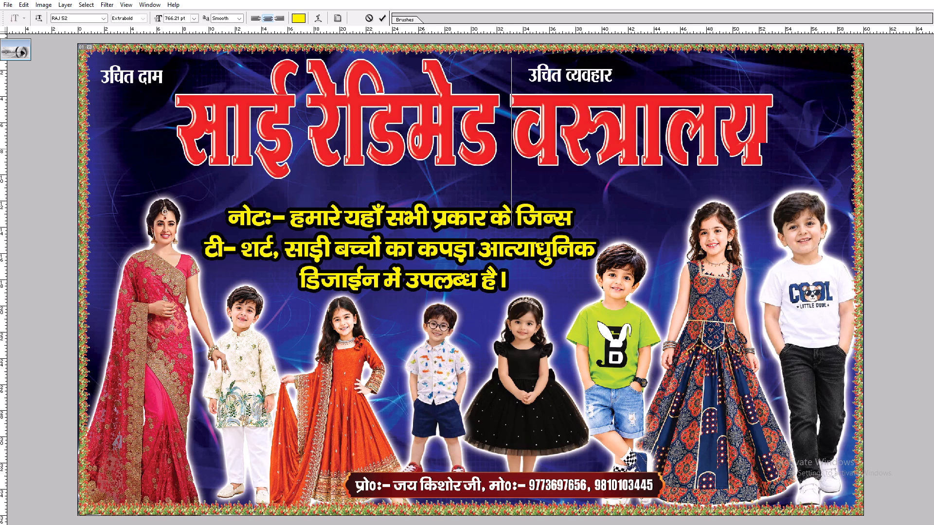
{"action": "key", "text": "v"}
Widen the reworded heading evenly on both sides to span most of the banner's width.
{"action": "key", "text": "ctrl+t"}
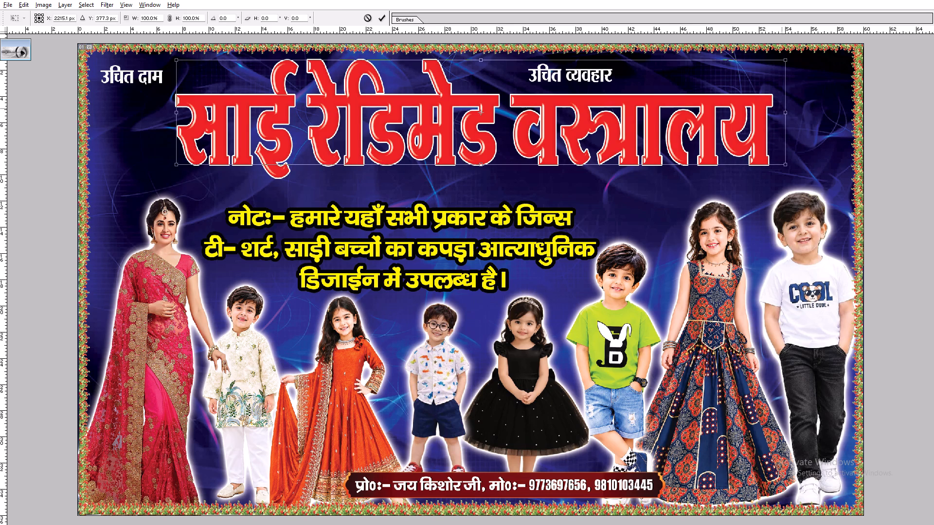
{"action": "left_click_drag", "start_coordinate": [784, 108], "coordinate": [847, 94], "text": "alt+shift"}
{"action": "key", "text": "Return"}
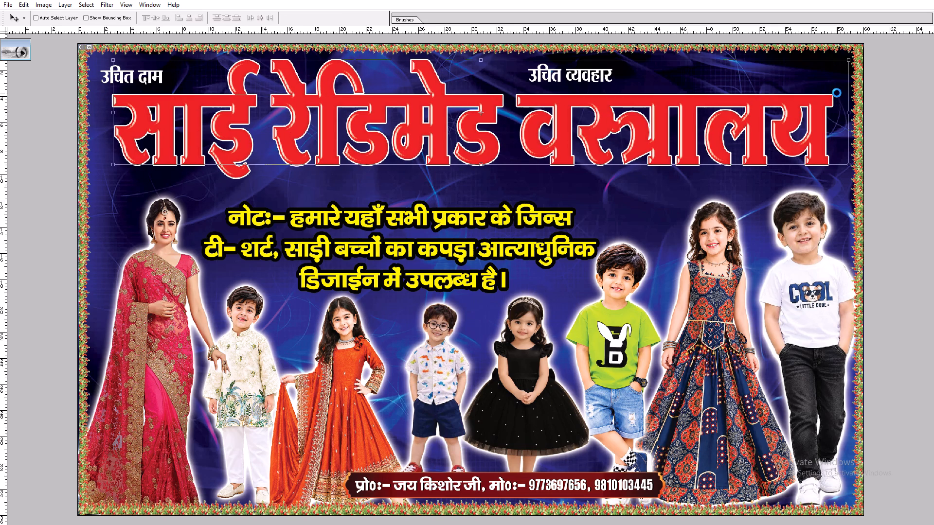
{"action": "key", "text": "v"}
Delete the trailing spaces after वस्त्रालय at the end of the heading.
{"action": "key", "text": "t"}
{"action": "left_click_drag", "start_coordinate": [831, 105], "coordinate": [933, 94]}
{"action": "key", "text": "BackSpace"}
{"action": "key", "text": "Return"}
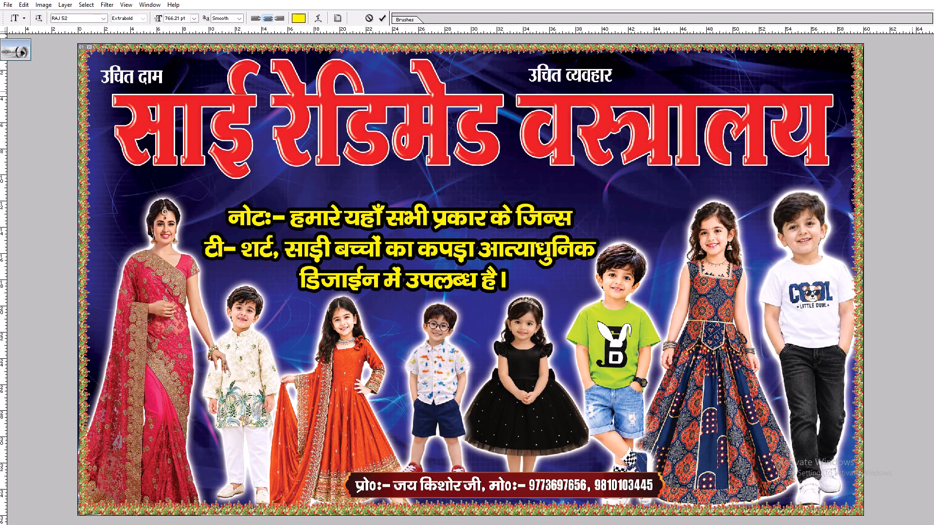
Widen the heading almost to both side borders, centre it and stretch its lower edge down slightly.
{"action": "key", "text": "ctrl+t"}
{"action": "left_click_drag", "start_coordinate": [838, 111], "coordinate": [845, 108], "text": "alt+shift"}
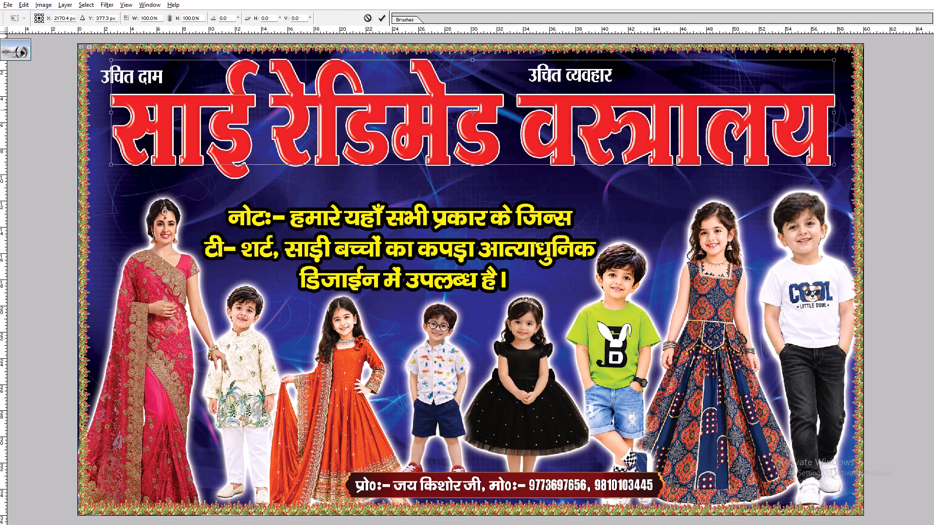
{"action": "left_click_drag", "start_coordinate": [845, 108], "coordinate": [851, 106], "text": "alt+shift"}
{"action": "key", "text": "shift+Return"}
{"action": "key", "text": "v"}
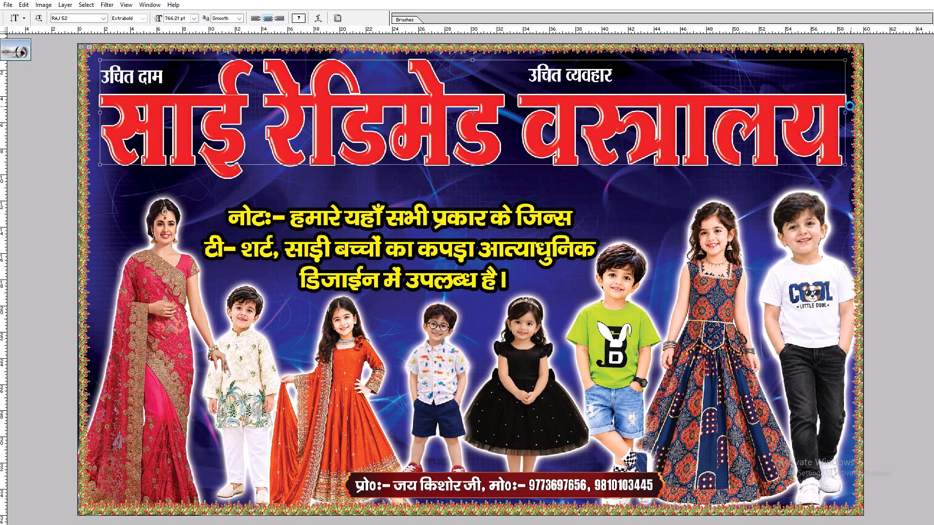
{"action": "left_click", "coordinate": [828, 113], "text": "shift"}
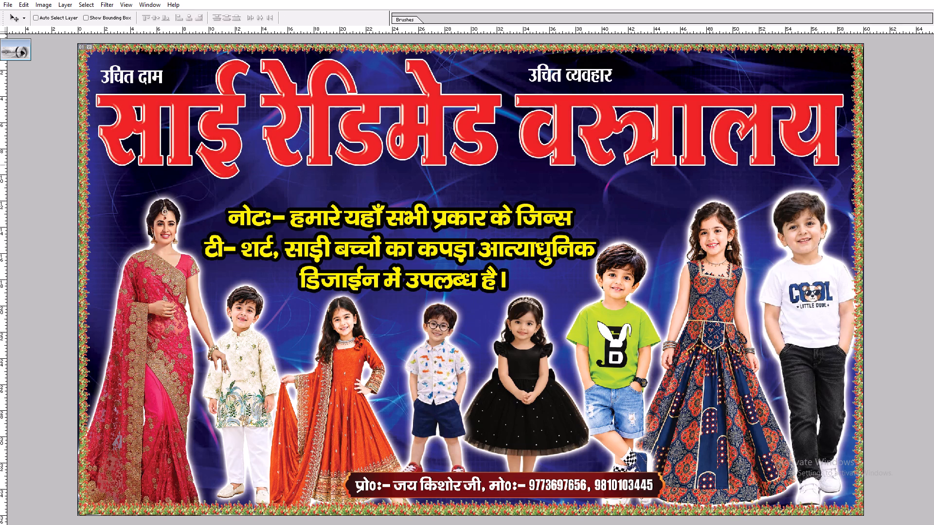
{"action": "key", "text": "ctrl+t"}
{"action": "left_click_drag", "start_coordinate": [706, 167], "coordinate": [700, 173], "text": "shift"}
{"action": "key", "text": "shift+Return"}
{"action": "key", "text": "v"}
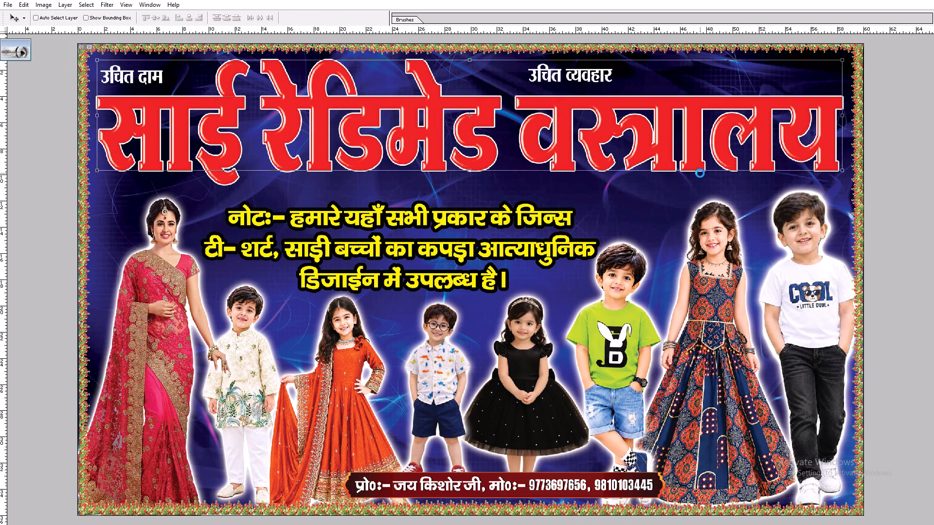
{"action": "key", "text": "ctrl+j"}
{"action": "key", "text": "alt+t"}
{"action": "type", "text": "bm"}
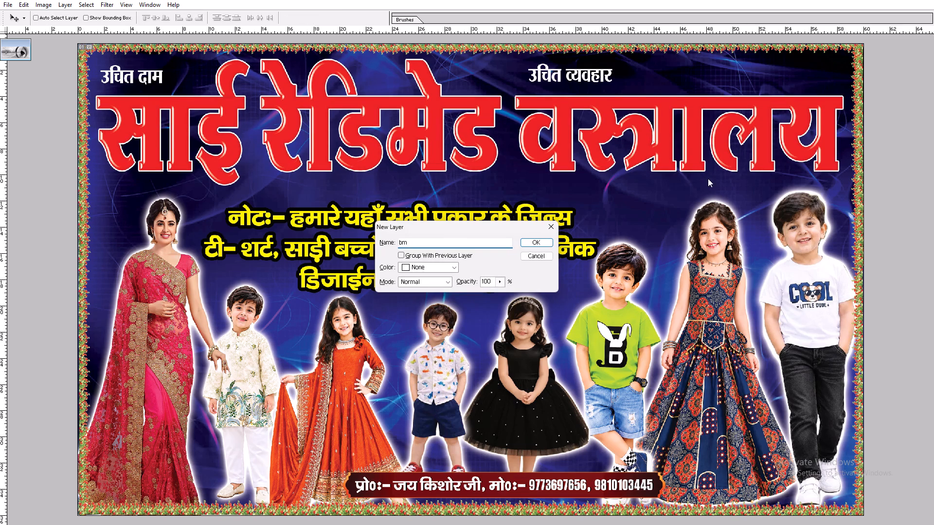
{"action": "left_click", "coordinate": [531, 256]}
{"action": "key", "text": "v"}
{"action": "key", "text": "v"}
Duplicate the heading, rasterize the copy with Motion Blur applied, and send it one level below the original heading.
{"action": "right_click", "coordinate": [548, 147]}
{"action": "right_click", "coordinate": [533, 151]}
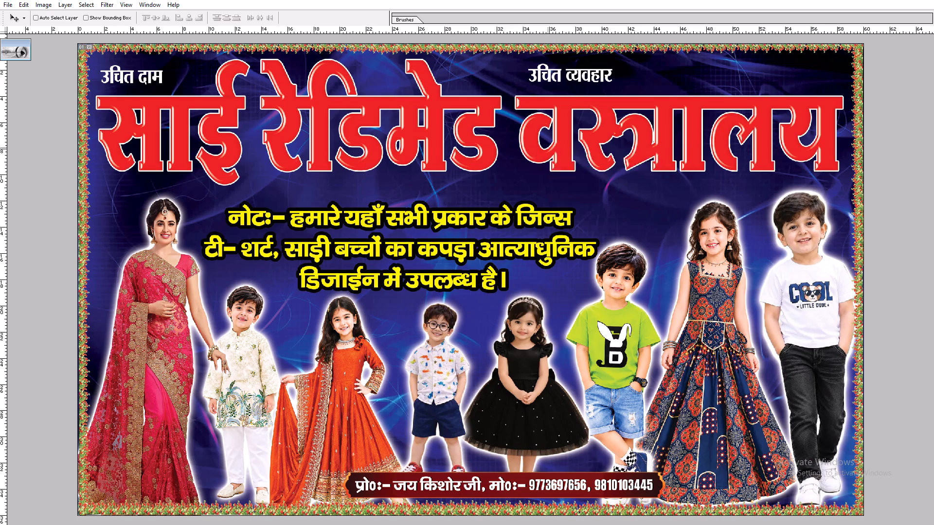
{"action": "left_click", "coordinate": [544, 155]}
{"action": "key", "text": "ctrl+j"}
{"action": "key", "text": "alt+t"}
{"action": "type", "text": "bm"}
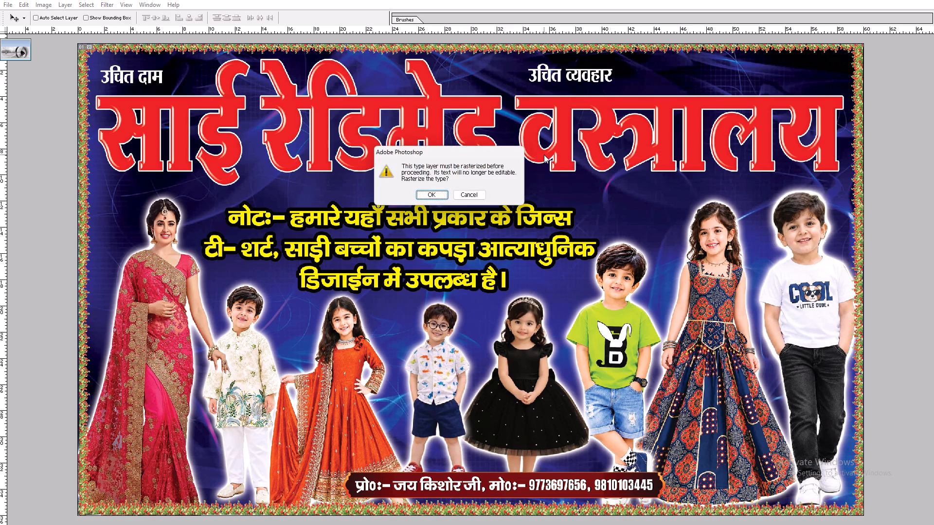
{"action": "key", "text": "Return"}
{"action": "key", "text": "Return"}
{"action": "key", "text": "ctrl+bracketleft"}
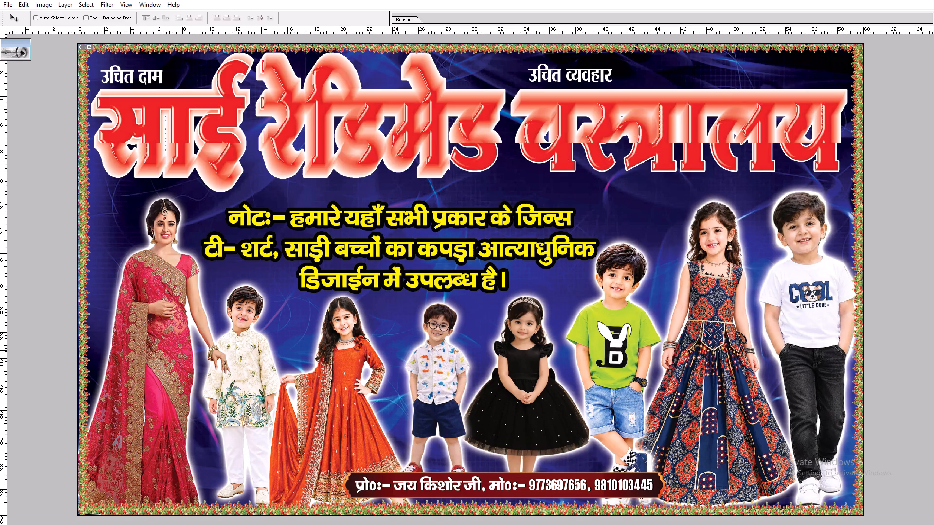
Paste the copied green shadow layer style onto the blurred copy behind the heading.
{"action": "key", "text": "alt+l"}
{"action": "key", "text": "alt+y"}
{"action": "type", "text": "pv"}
{"action": "left_click_drag", "start_coordinate": [610, 291], "coordinate": [606, 293]}
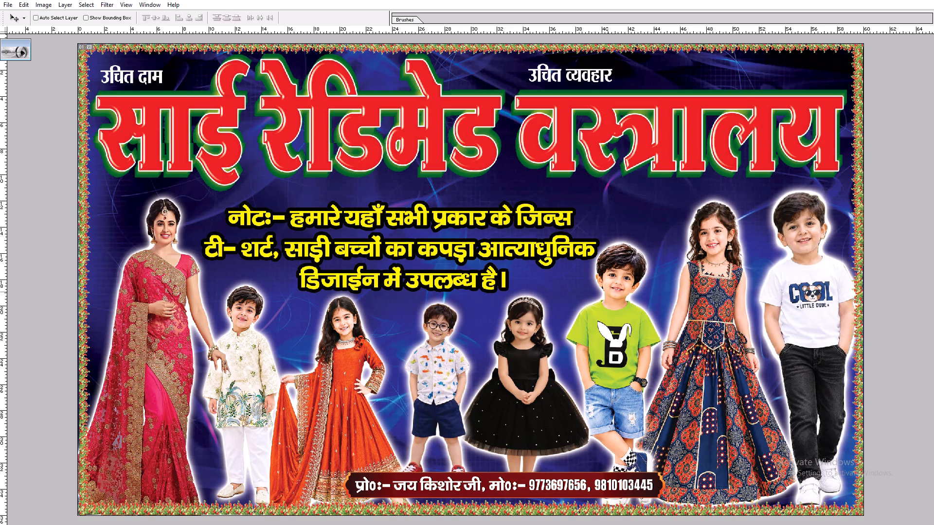
Offset the blurred shadow copy slightly down and to the left behind the heading, and check its Stroke settings.
{"action": "left_click_drag", "start_coordinate": [606, 293], "coordinate": [603, 297]}
{"action": "key", "text": "alt+l"}
{"action": "key", "text": "alt+y"}
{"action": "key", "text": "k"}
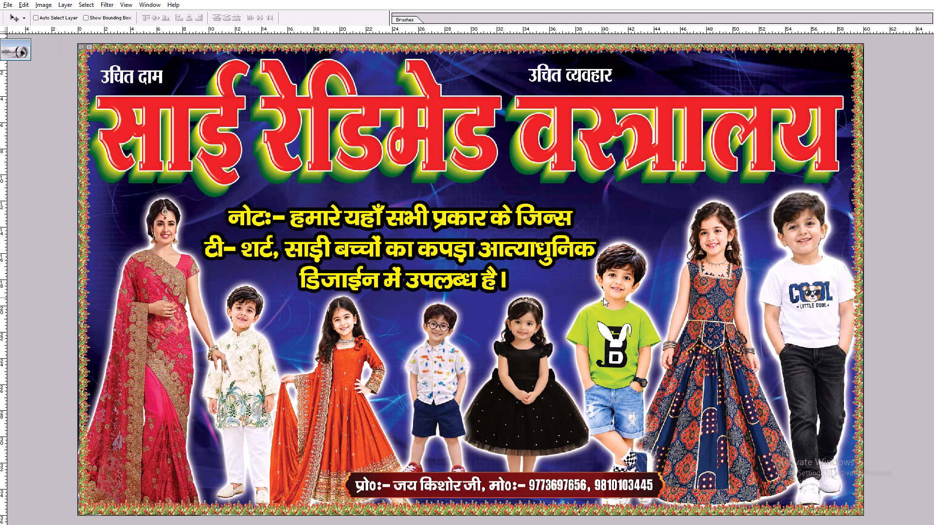
{"action": "scroll", "coordinate": [561, 323], "scroll_direction": "down", "scroll_amount": 3}
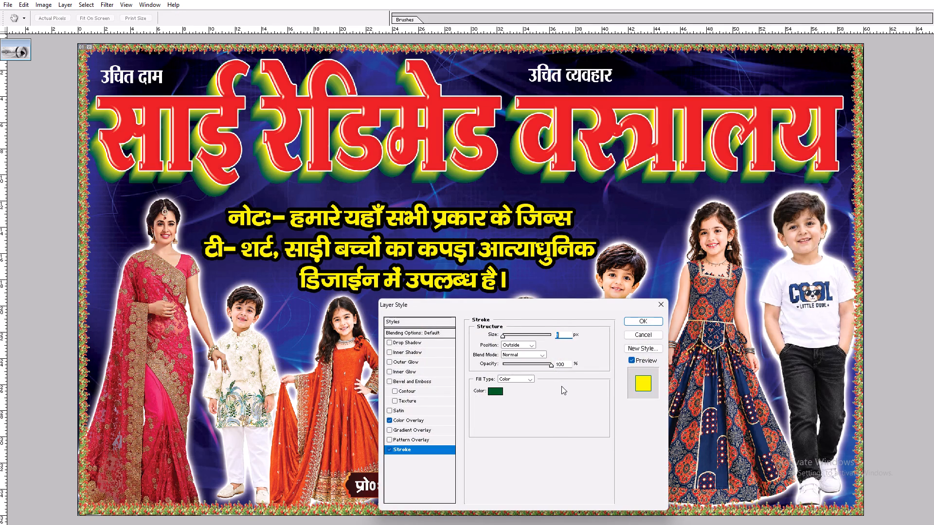
{"action": "scroll", "coordinate": [561, 386], "scroll_direction": "up", "scroll_amount": 1}
{"action": "key", "text": "Return"}
Scale the heading together with its shadow to 97.9% height from the top edge and 98.5% width from the left edge.
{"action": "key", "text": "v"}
{"action": "right_click", "coordinate": [568, 147], "text": "ctrl+shift"}
{"action": "left_click", "coordinate": [584, 152], "text": "ctrl+shift"}
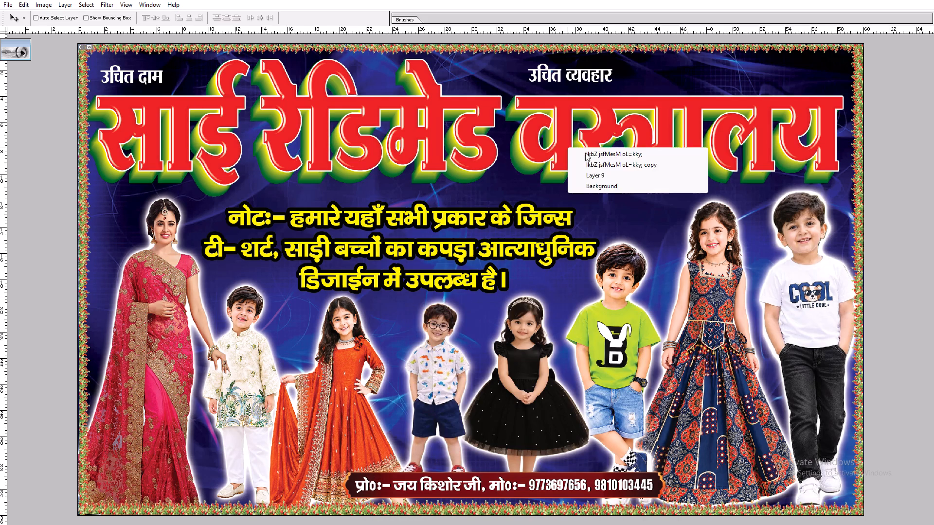
{"action": "key", "text": "ctrl+t"}
{"action": "left_click_drag", "start_coordinate": [588, 191], "coordinate": [588, 183], "text": "shift"}
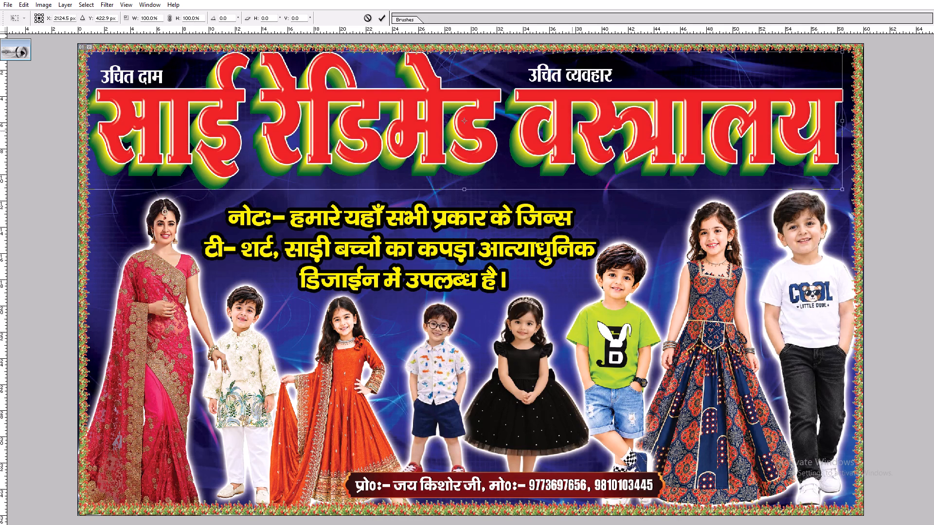
{"action": "key", "text": "ctrl+z"}
{"action": "left_click", "coordinate": [562, 58], "text": "shift"}
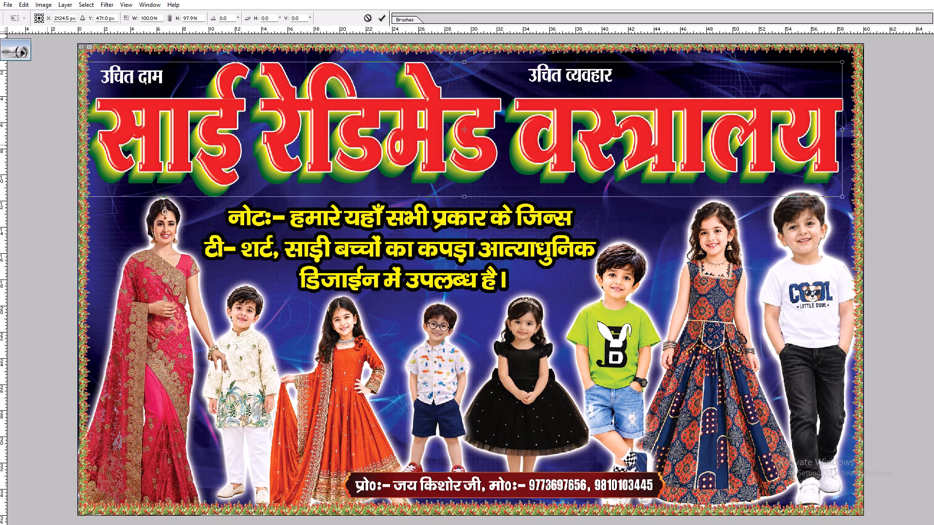
{"action": "left_click_drag", "start_coordinate": [88, 123], "coordinate": [100, 123], "text": "shift"}
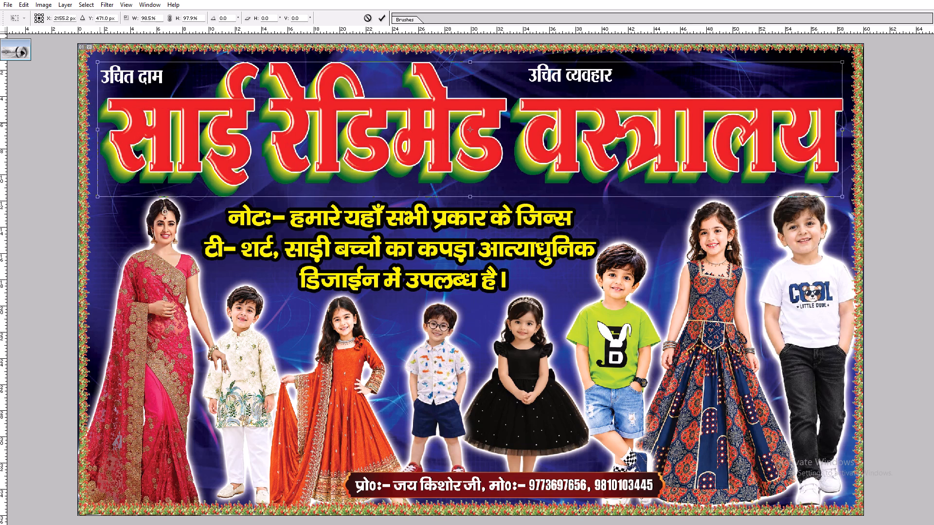
{"action": "key", "text": "Return"}
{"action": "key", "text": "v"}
Move उचित व्यवहार to the far right end above the heading, level with उचित दाम.
{"action": "left_click", "coordinate": [558, 73], "text": "ctrl"}
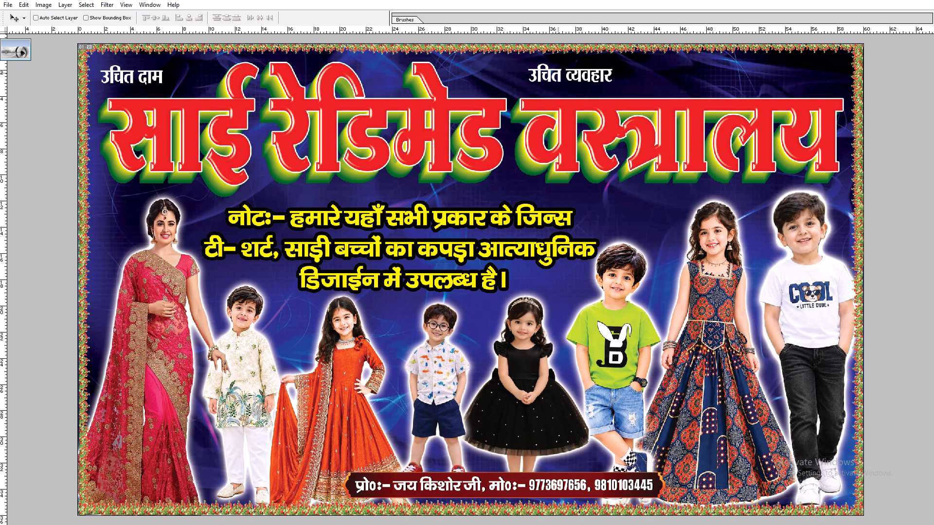
{"action": "left_click_drag", "start_coordinate": [557, 72], "coordinate": [788, 74]}
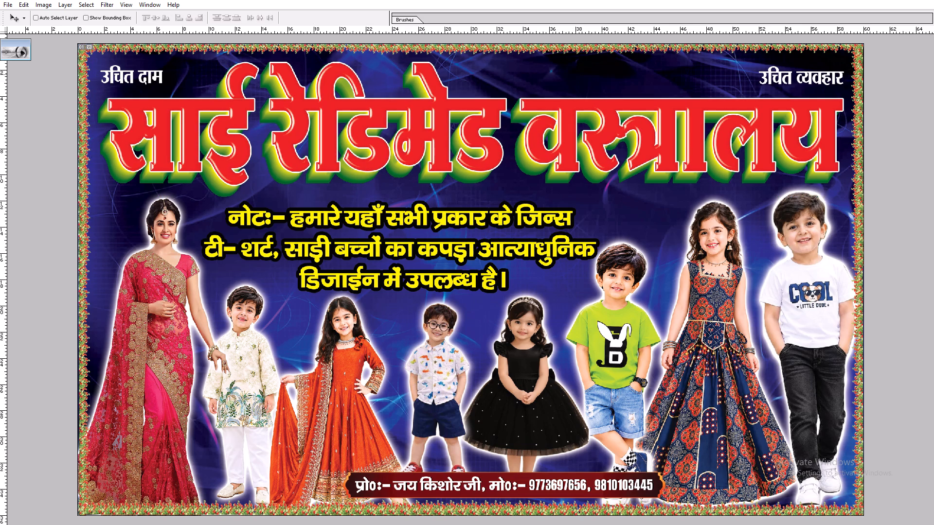
{"action": "left_click_drag", "start_coordinate": [788, 74], "coordinate": [787, 74]}
{"action": "left_click", "coordinate": [160, 76], "text": "ctrl"}
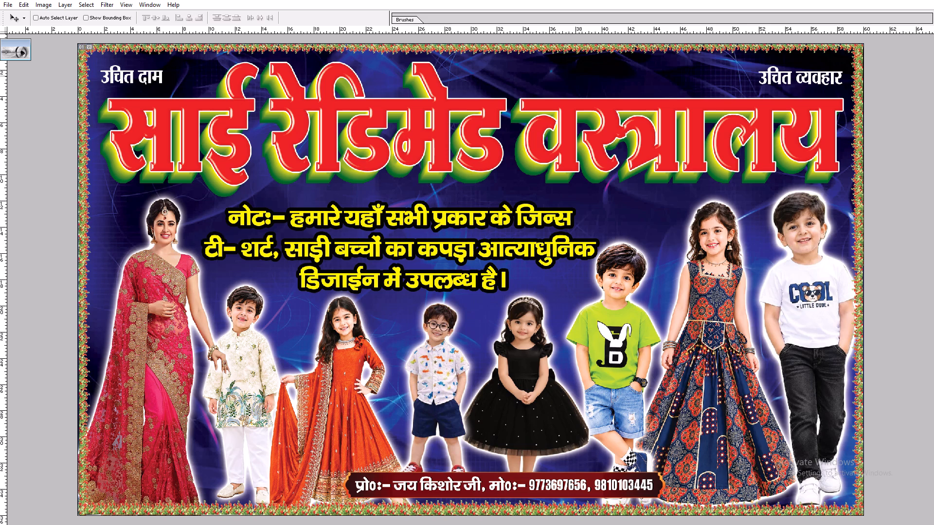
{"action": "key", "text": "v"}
Nudge the yellow नोट text block slightly up and to the left beneath the heading.
{"action": "left_click", "coordinate": [455, 214], "text": "ctrl"}
{"action": "left_click", "coordinate": [456, 214], "text": "ctrl"}
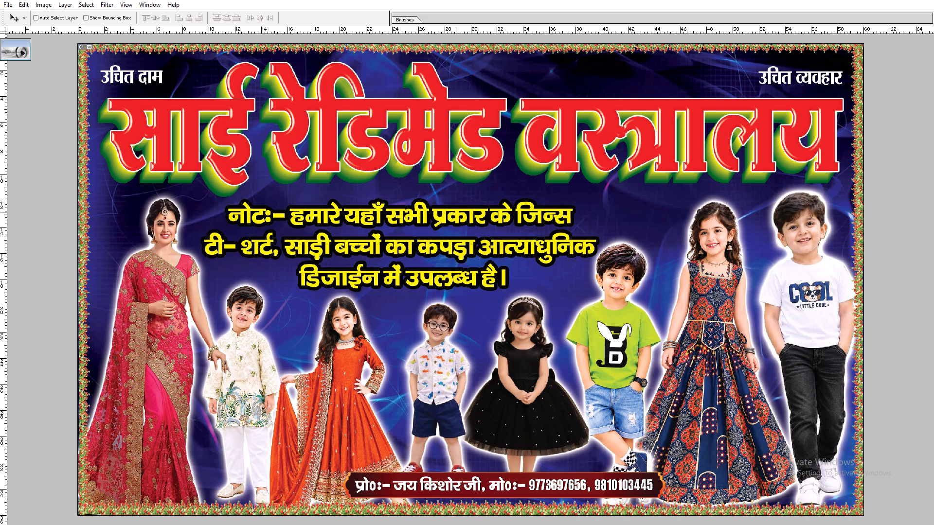
{"action": "key", "text": "ctrl+t"}
{"action": "left_click", "coordinate": [595, 210], "text": "shift"}
{"action": "key", "text": "shift+Return"}
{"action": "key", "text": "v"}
{"action": "left_click_drag", "start_coordinate": [495, 246], "coordinate": [490, 245]}
Save the clothing banner and close it.
{"action": "scroll", "coordinate": [480, 234], "scroll_direction": "up", "scroll_amount": 1}
{"action": "key", "text": "ctrl+shift+s"}
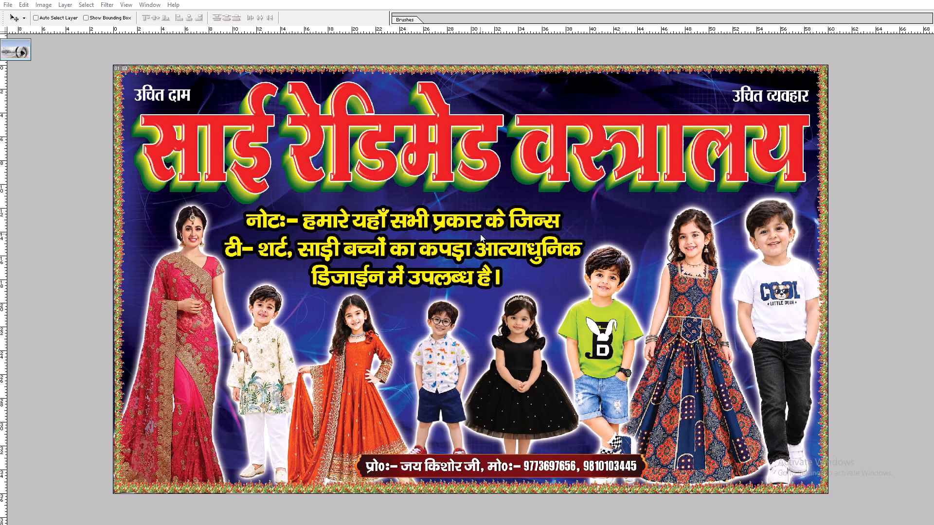
{"action": "left_click", "coordinate": [933, 0]}
{"action": "key", "text": "ctrl+s"}
{"action": "key", "text": "ctrl+w"}
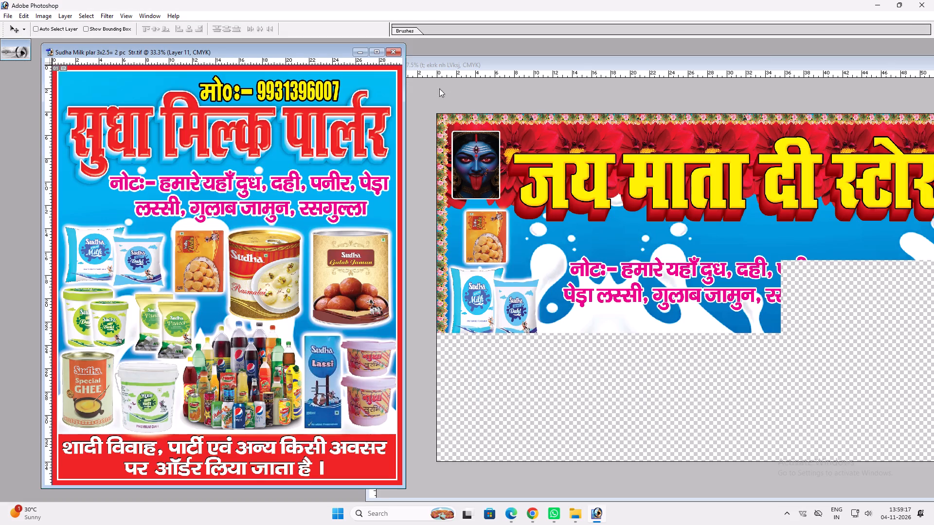
In the J.n Printing press f folder, rename the clothing banner file as 5x3= 1 pc dstr.
{"action": "left_click", "coordinate": [309, 97]}
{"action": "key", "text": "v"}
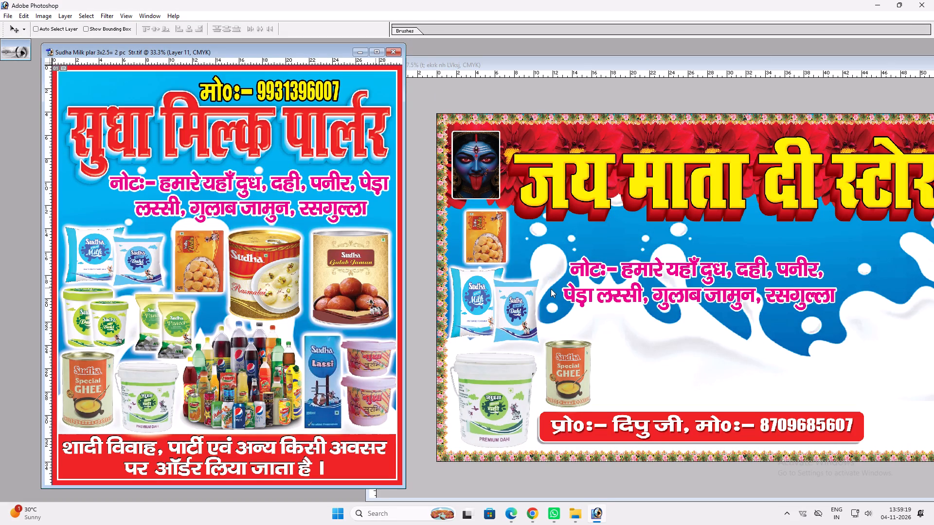
{"action": "key", "text": "ctrl+o"}
{"action": "left_click", "coordinate": [206, 27]}
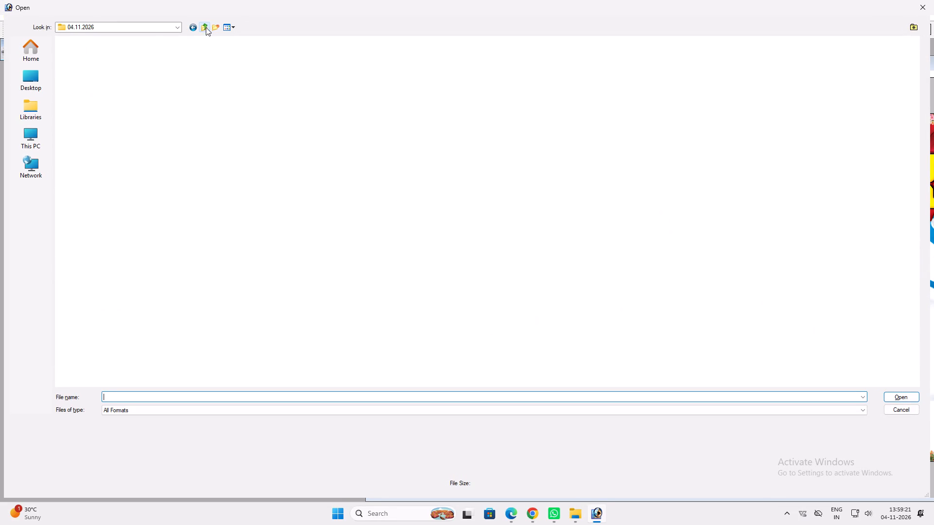
{"action": "double_click", "coordinate": [145, 74]}
{"action": "left_click", "coordinate": [96, 70]}
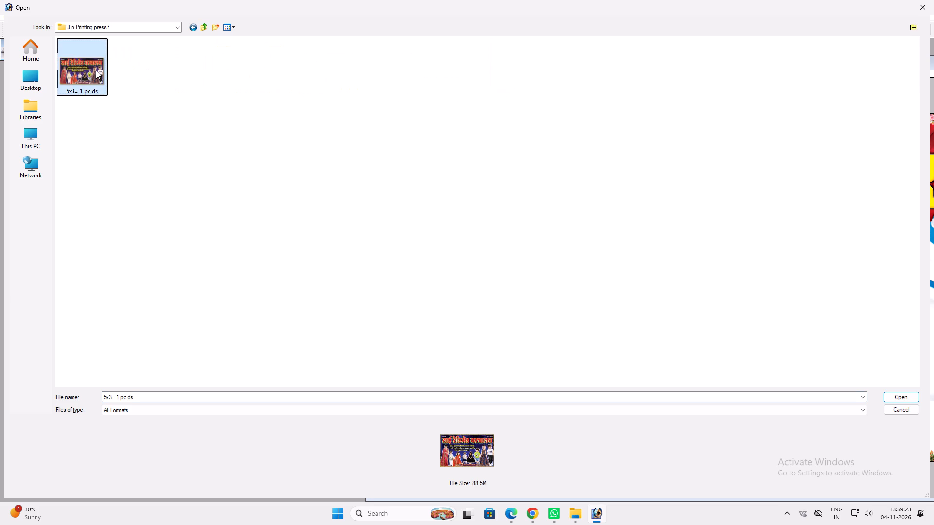
{"action": "key", "text": "F2"}
{"action": "left_click", "coordinate": [98, 91]}
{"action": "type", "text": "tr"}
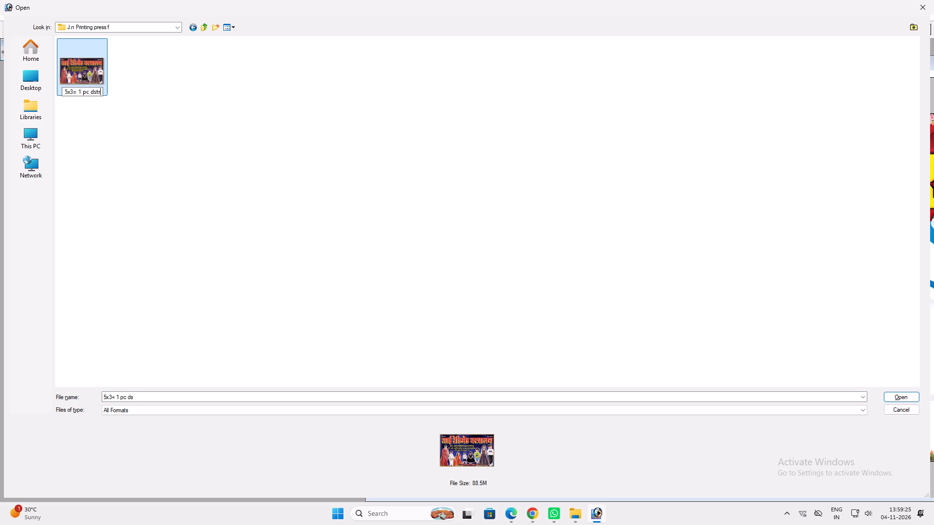
{"action": "left_click", "coordinate": [144, 160]}
{"action": "left_click", "coordinate": [94, 69]}
Open both New Choice Talor 10x6 banner files from the 04.11.2026 folder.
{"action": "left_click", "coordinate": [203, 27]}
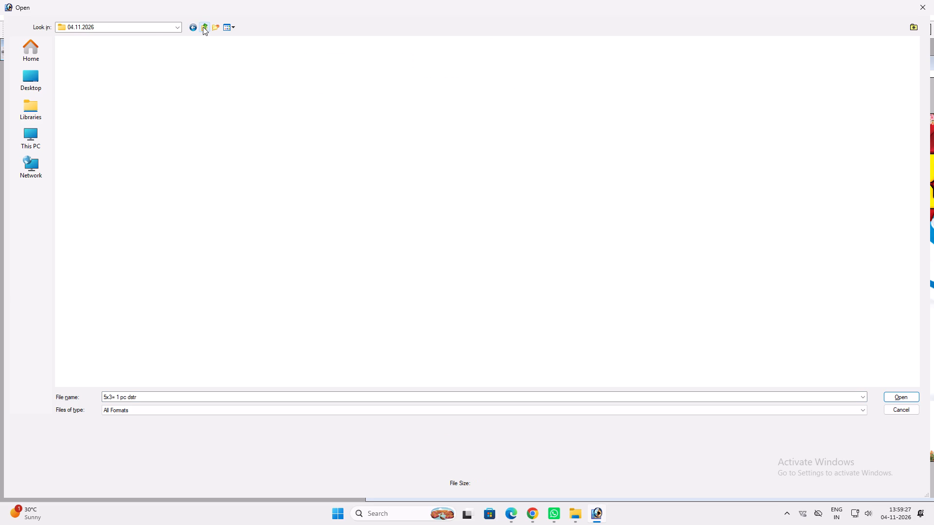
{"action": "left_click", "coordinate": [122, 78]}
{"action": "double_click", "coordinate": [165, 69]}
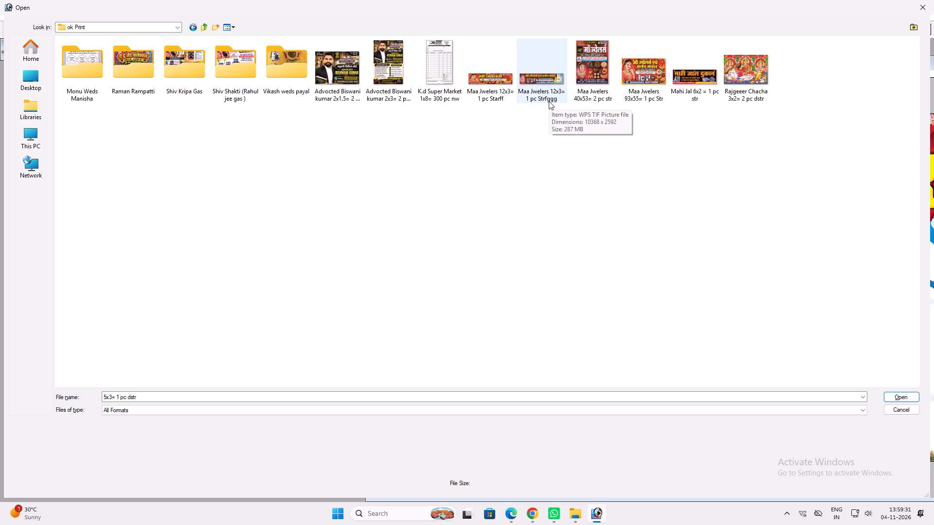
{"action": "key", "text": "BackSpace"}
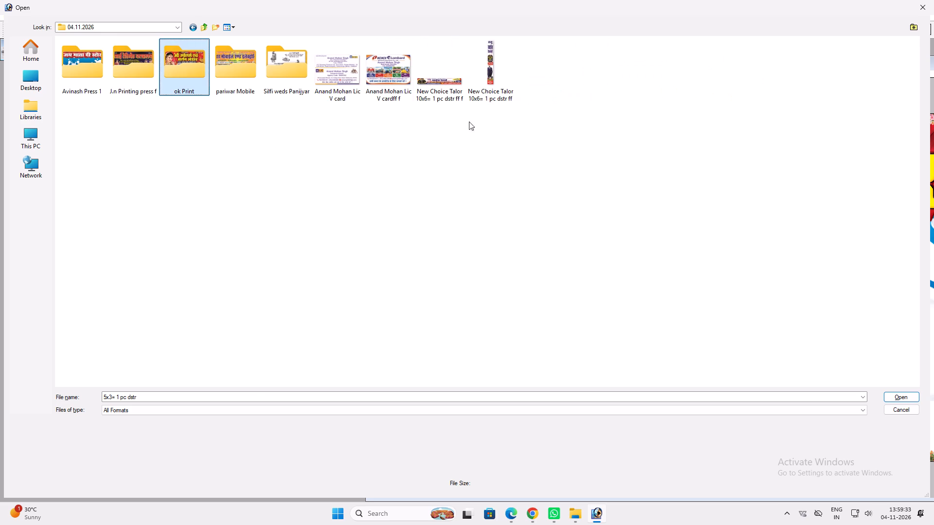
{"action": "left_click_drag", "start_coordinate": [518, 138], "coordinate": [446, 67]}
{"action": "key", "text": "Return"}
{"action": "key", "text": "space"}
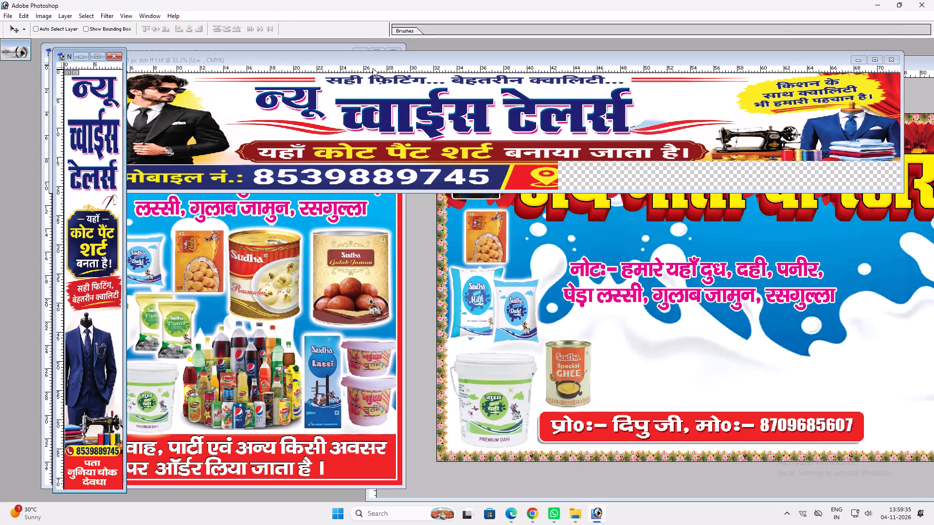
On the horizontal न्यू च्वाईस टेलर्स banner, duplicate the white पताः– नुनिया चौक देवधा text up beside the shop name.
{"action": "triple_click", "coordinate": [373, 68]}
{"action": "key", "text": "Return"}
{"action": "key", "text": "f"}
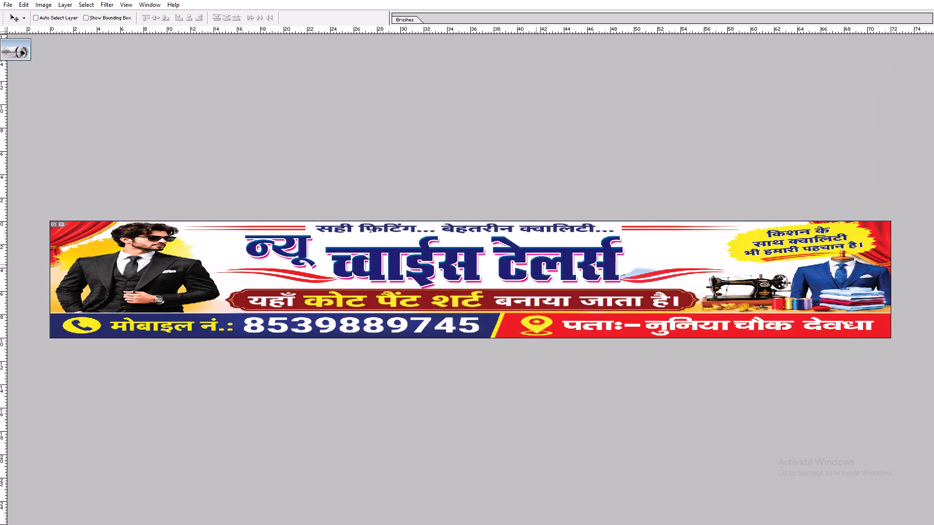
{"action": "key", "text": "ctrl+plus"}
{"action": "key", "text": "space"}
{"action": "left_click", "coordinate": [647, 351], "text": "ctrl"}
{"action": "left_click_drag", "start_coordinate": [646, 350], "coordinate": [684, 236], "text": "alt"}
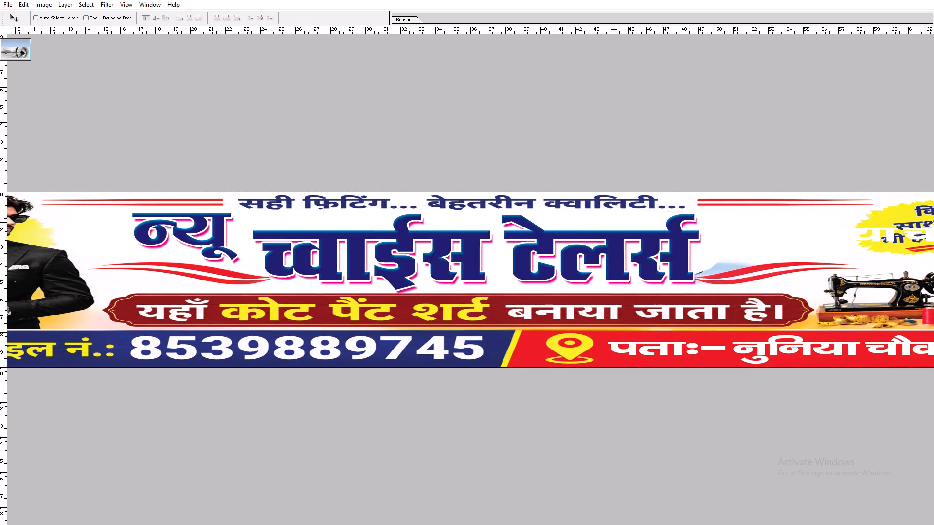
Apply a black Color Overlay to the duplicated address text.
{"action": "key", "text": "alt+l"}
{"action": "key", "text": "alt+y"}
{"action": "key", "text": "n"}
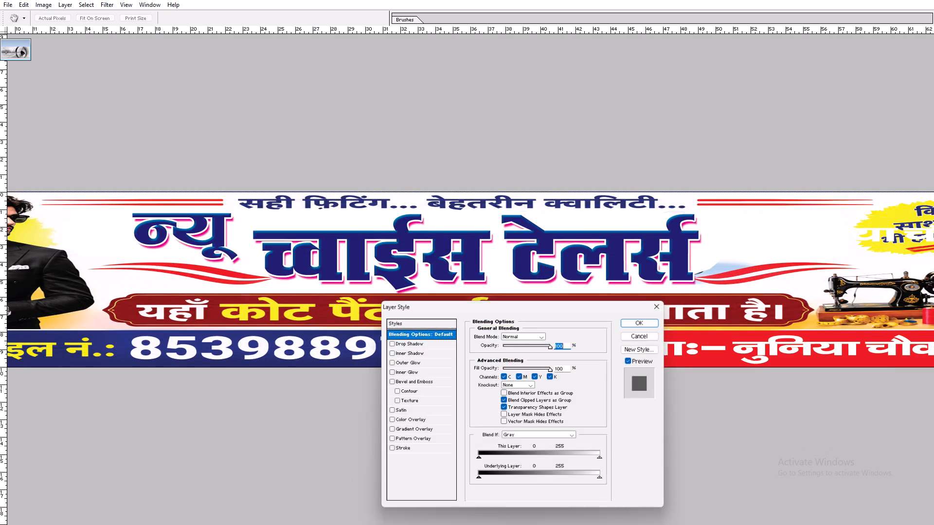
{"action": "left_click", "coordinate": [413, 423]}
{"action": "left_click", "coordinate": [553, 335]}
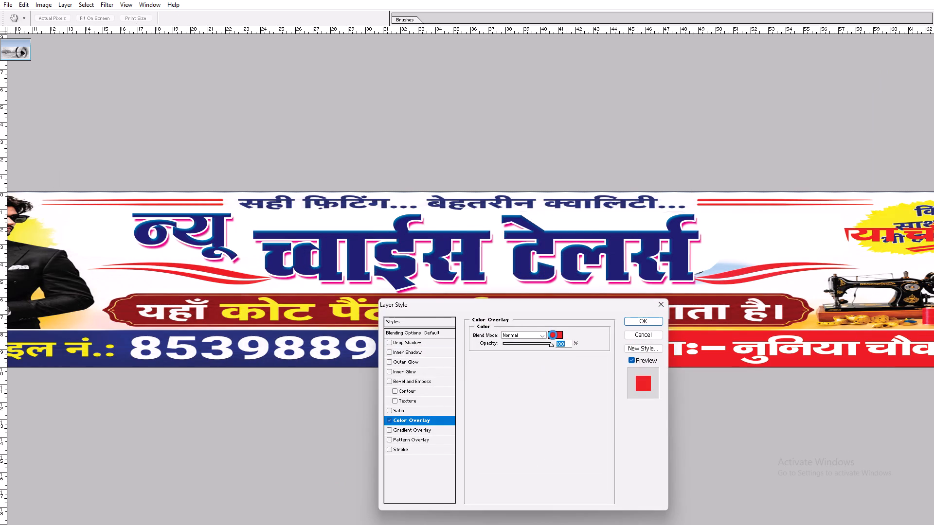
{"action": "left_click_drag", "start_coordinate": [329, 327], "coordinate": [525, 410]}
{"action": "key", "text": "Return"}
{"action": "key", "text": "Return"}
Narrow the duplicated address text to about 44.1% width from its left edge and bring it to the front.
{"action": "key", "text": "ctrl+t"}
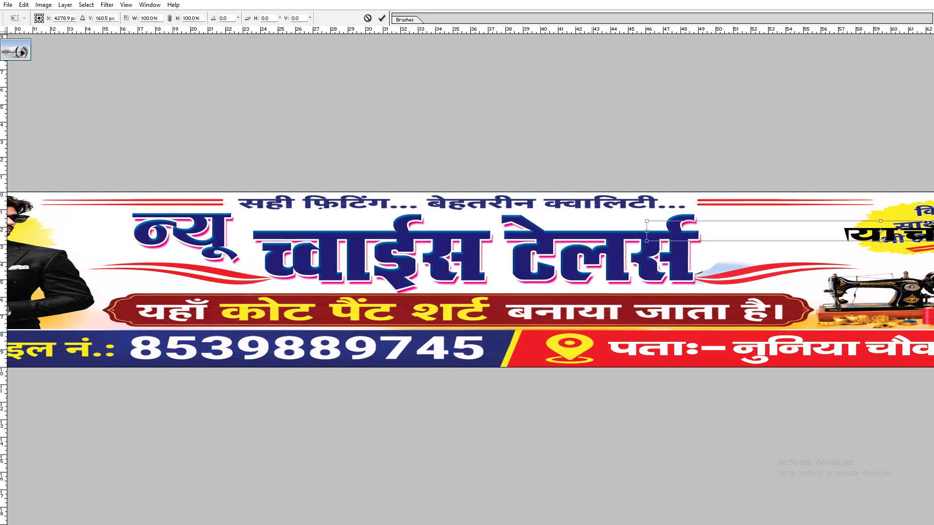
{"action": "left_click_drag", "start_coordinate": [646, 234], "coordinate": [777, 232], "text": "alt+shift"}
{"action": "key", "text": "alt+shift+Return"}
{"action": "key", "text": "ctrl+shift+bracketright"}
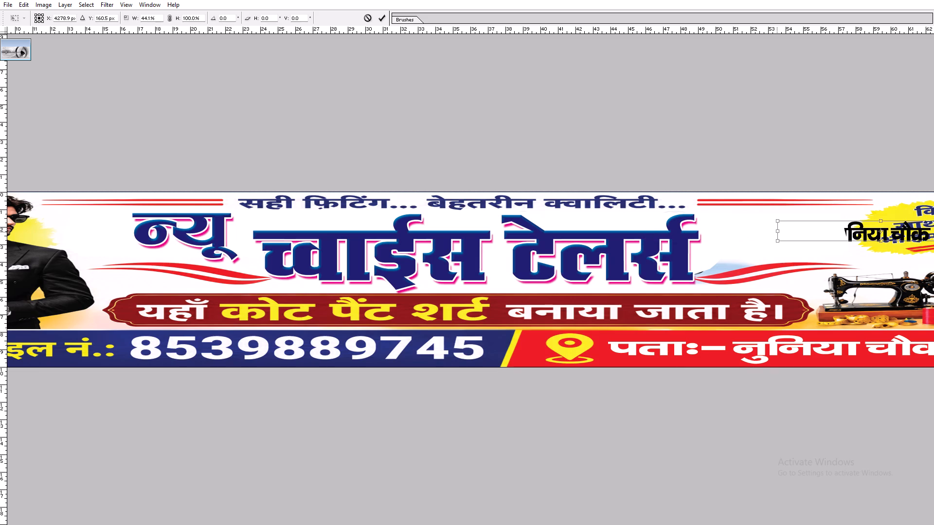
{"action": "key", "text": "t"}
{"action": "key", "text": "Return"}
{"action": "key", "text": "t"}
{"action": "key", "text": "ctrl+shift+bracketright"}
Replace the duplicated text with प्रो० and move it into the white space between the shop name and the yellow burst.
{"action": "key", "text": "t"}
{"action": "left_click", "coordinate": [808, 235]}
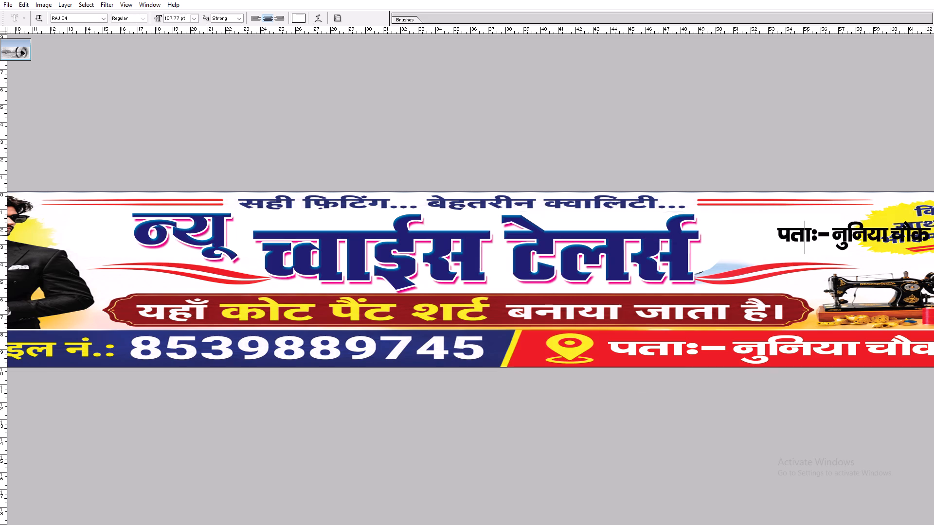
{"action": "key", "text": "ctrl+a"}
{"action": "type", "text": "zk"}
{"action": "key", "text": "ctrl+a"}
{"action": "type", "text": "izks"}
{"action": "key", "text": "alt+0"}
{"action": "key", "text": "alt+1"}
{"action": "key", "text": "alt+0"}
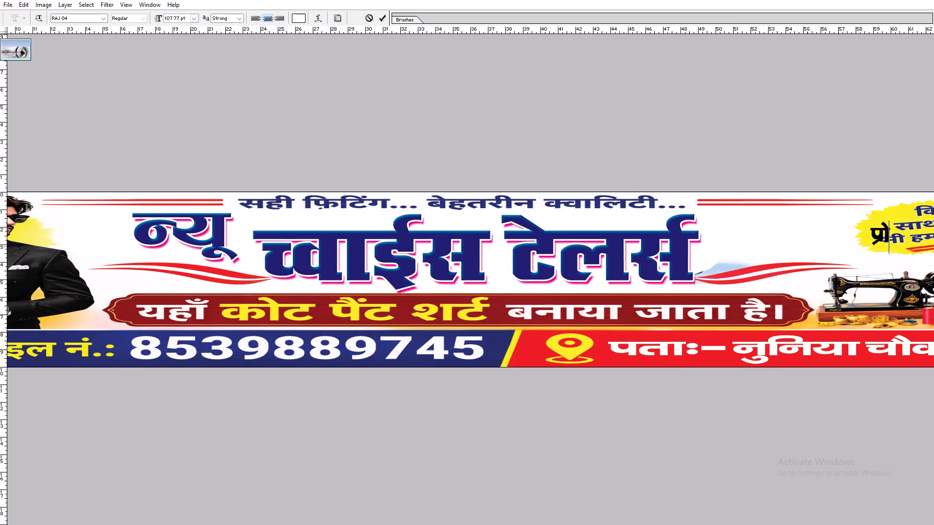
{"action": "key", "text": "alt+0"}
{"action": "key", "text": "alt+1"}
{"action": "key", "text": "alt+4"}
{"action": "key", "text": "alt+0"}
{"action": "left_click_drag", "start_coordinate": [807, 246], "coordinate": [700, 242]}
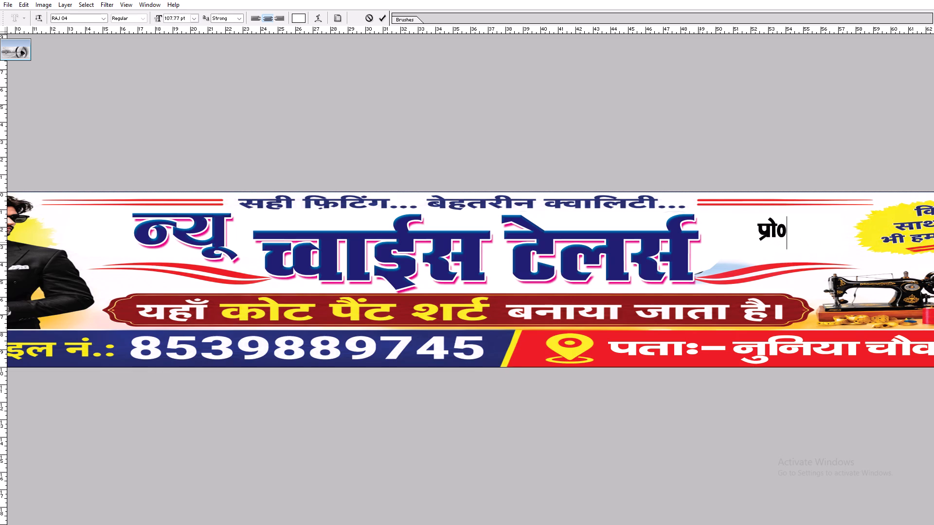
{"action": "left_click_drag", "start_coordinate": [700, 242], "coordinate": [695, 241]}
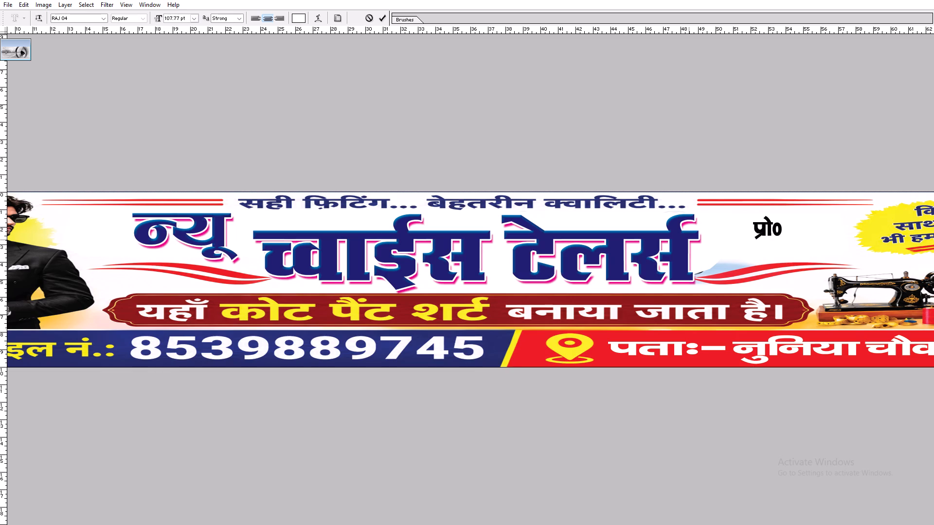
Extend the proprietor line with ः– मो. रो after प्रो०.
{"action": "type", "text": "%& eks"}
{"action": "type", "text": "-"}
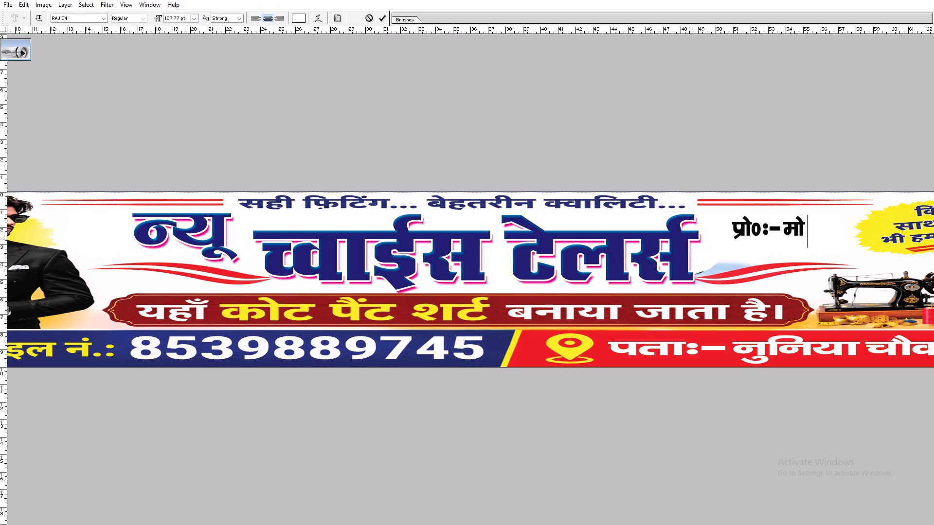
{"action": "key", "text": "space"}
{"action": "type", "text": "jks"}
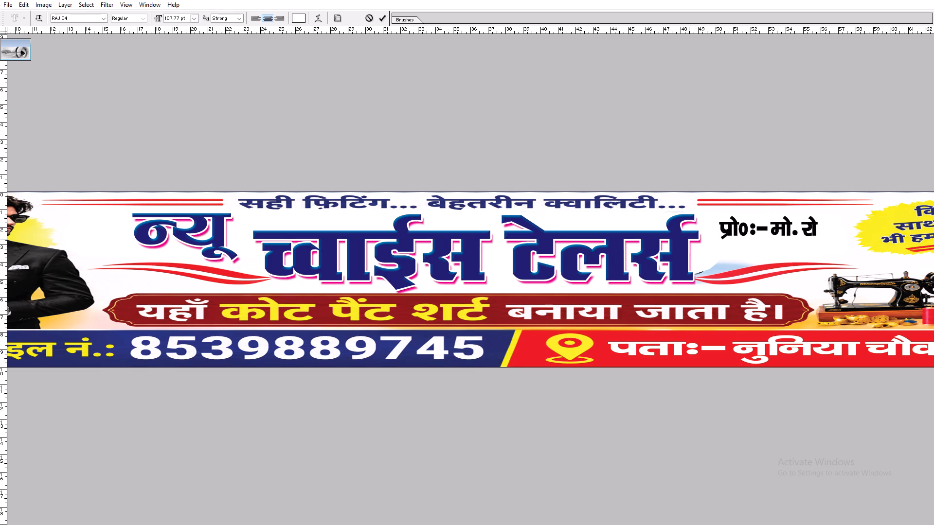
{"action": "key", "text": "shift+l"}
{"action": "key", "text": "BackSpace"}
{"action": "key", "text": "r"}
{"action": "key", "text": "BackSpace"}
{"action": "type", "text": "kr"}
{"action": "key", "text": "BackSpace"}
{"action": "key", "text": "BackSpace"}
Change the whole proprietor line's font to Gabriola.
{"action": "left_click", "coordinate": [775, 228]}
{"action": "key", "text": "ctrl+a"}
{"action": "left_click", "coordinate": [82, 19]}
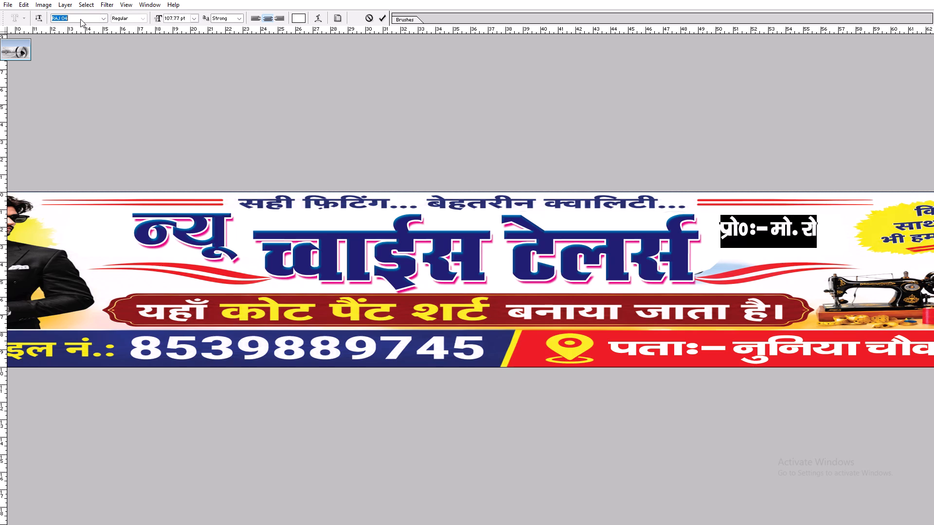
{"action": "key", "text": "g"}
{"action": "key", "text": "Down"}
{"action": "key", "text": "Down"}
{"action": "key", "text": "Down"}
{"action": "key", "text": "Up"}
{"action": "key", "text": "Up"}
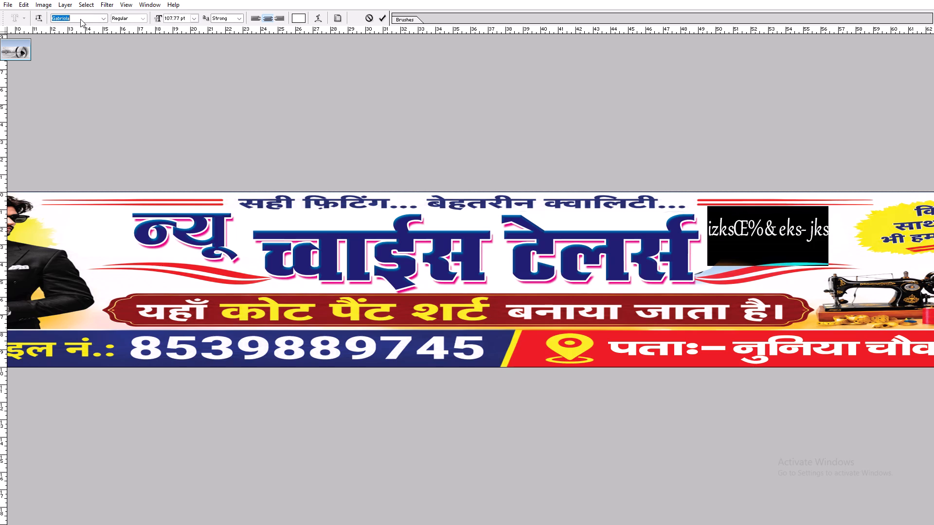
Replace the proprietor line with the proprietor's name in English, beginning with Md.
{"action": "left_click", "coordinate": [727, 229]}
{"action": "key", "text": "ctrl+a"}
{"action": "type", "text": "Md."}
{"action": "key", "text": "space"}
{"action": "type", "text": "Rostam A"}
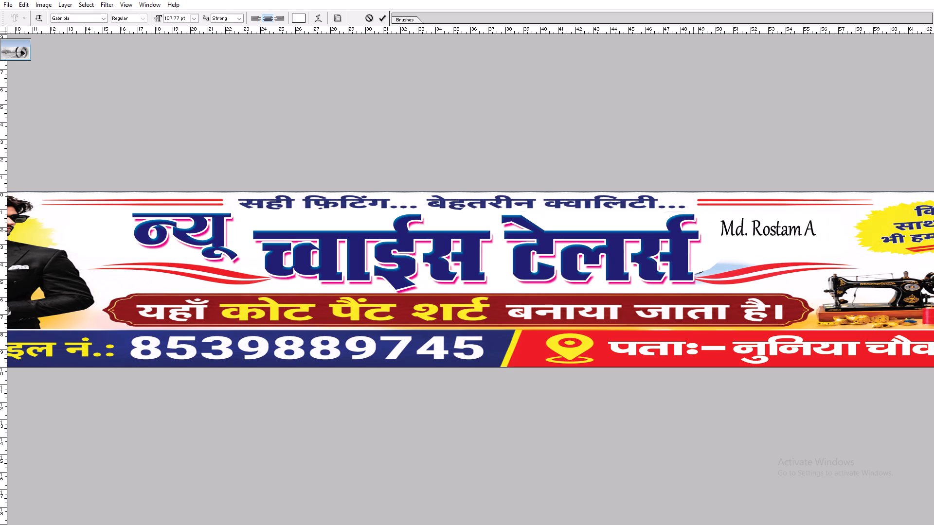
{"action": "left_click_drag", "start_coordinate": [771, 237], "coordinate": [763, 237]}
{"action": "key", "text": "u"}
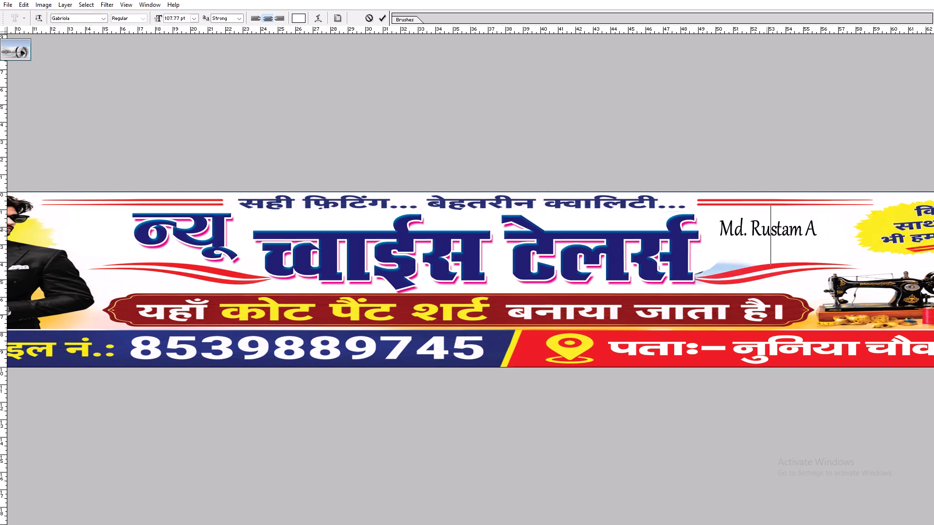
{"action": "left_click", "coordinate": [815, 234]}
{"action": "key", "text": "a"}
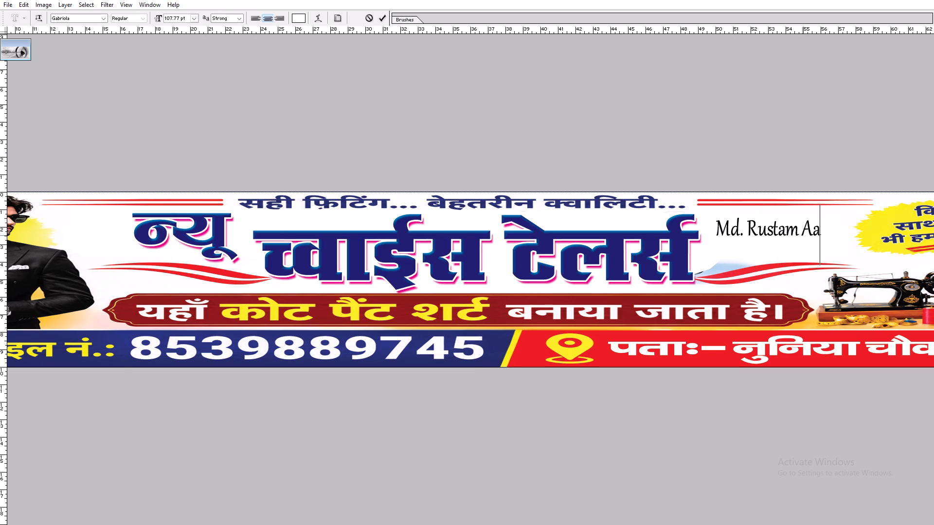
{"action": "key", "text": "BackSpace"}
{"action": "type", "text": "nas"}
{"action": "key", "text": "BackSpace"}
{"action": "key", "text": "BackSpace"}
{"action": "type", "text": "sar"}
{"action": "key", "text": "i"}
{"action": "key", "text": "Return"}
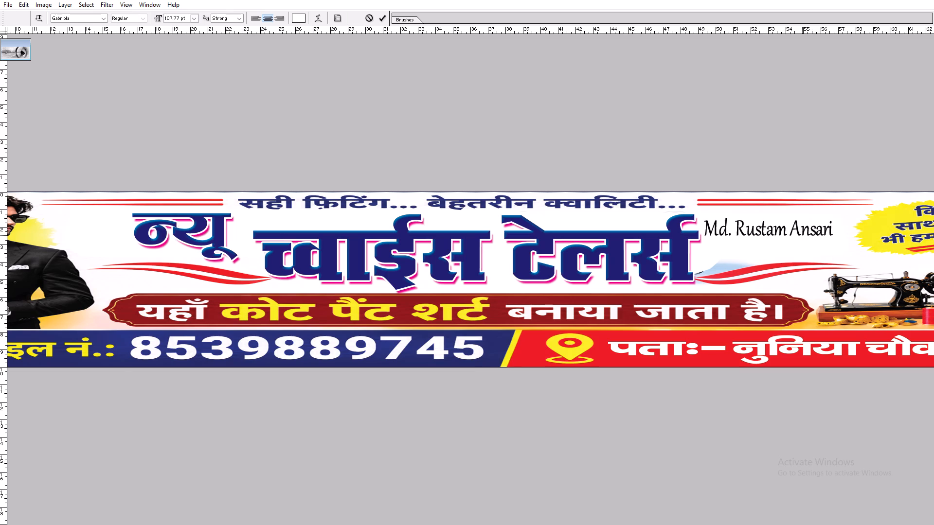
Shift the proprietor's name away from the shop name, within the white space before the yellow burst.
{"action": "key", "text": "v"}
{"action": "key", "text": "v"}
{"action": "left_click_drag", "start_coordinate": [775, 245], "coordinate": [787, 239]}
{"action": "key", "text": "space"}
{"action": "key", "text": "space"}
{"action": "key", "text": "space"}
{"action": "right_click", "coordinate": [764, 230]}
{"action": "left_click_drag", "start_coordinate": [776, 235], "coordinate": [783, 236]}
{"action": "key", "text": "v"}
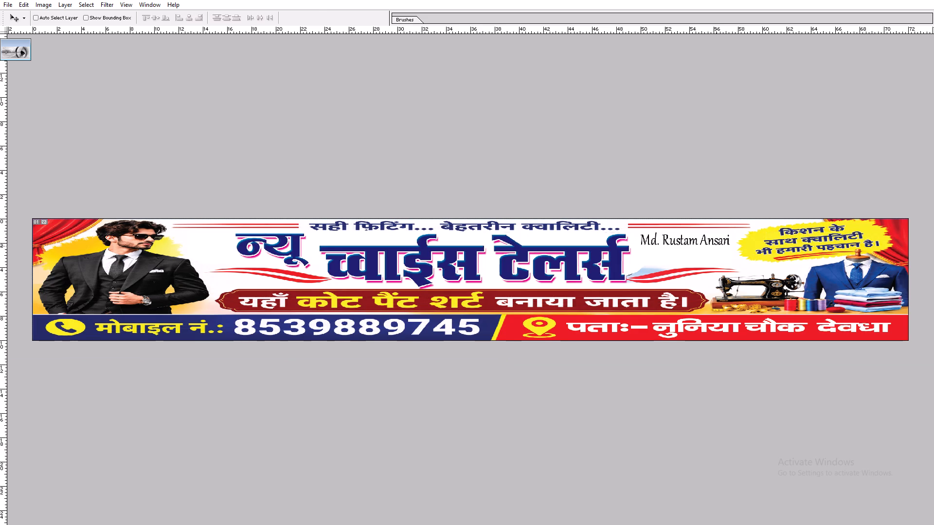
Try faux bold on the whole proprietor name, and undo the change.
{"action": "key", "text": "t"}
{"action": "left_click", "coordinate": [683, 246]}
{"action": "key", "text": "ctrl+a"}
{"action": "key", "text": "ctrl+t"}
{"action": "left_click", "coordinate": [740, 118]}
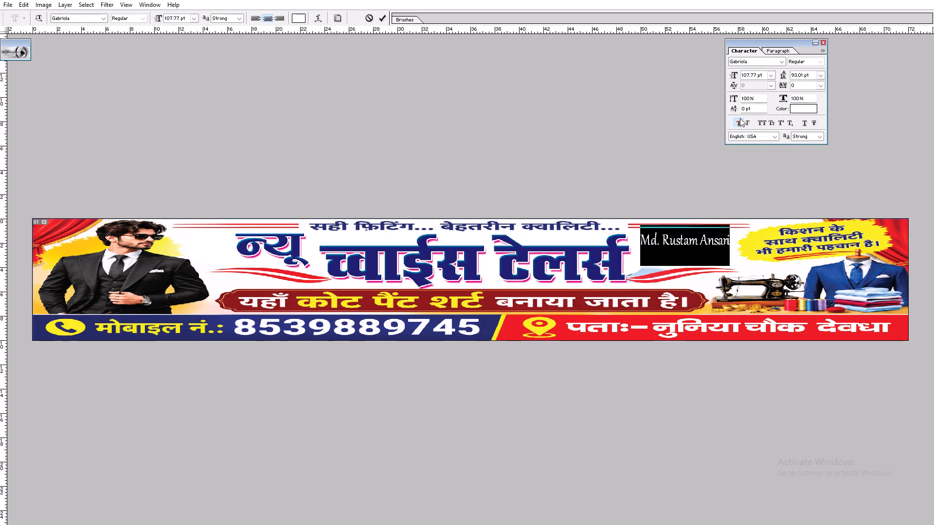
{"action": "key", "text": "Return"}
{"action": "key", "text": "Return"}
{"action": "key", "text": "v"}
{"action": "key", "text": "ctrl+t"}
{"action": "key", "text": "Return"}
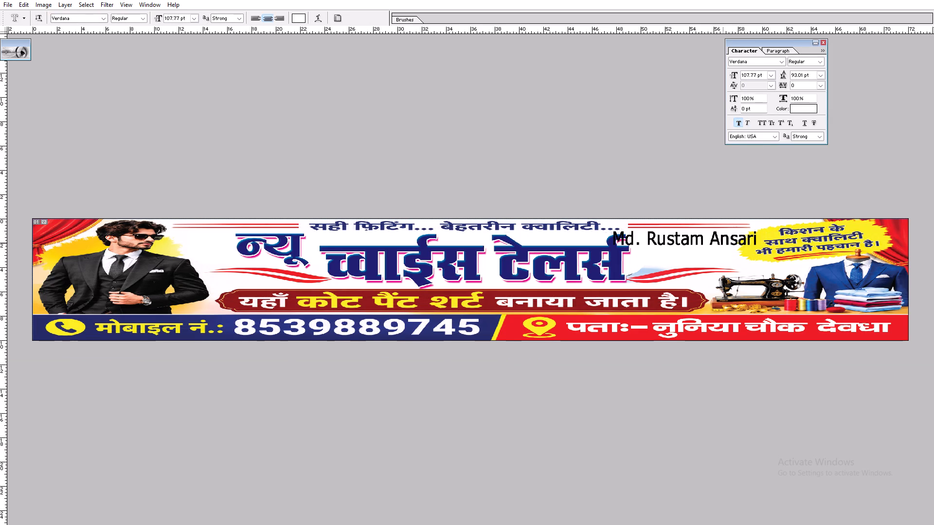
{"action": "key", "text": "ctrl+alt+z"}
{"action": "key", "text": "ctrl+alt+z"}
Change the whole proprietor name's font to RAJ 02.
{"action": "key", "text": "ctrl+plus"}
{"action": "key", "text": "ctrl+plus"}
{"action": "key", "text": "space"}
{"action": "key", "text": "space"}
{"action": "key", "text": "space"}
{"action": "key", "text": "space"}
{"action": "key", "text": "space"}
{"action": "left_click_drag", "start_coordinate": [718, 244], "coordinate": [363, 271]}
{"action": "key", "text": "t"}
{"action": "left_click", "coordinate": [562, 200]}
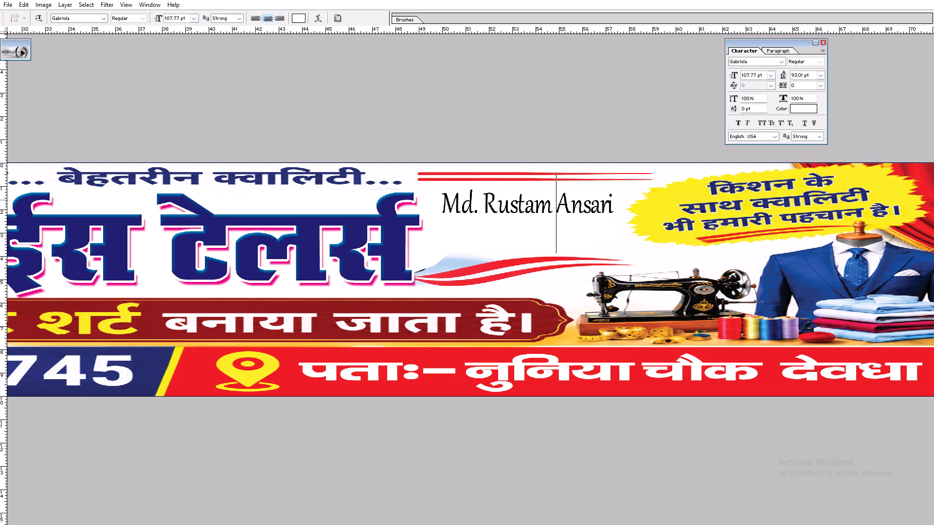
{"action": "key", "text": "ctrl+a"}
{"action": "left_click", "coordinate": [68, 19]}
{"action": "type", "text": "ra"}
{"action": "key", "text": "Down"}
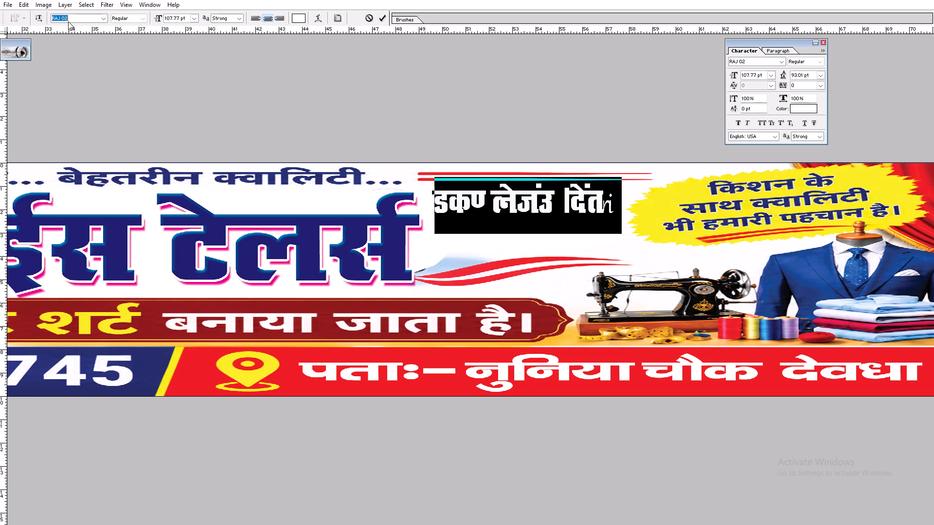
Replace the proprietor name's text with the Hindi prefix मो.
{"action": "left_click", "coordinate": [461, 186]}
{"action": "key", "text": "ctrl+a"}
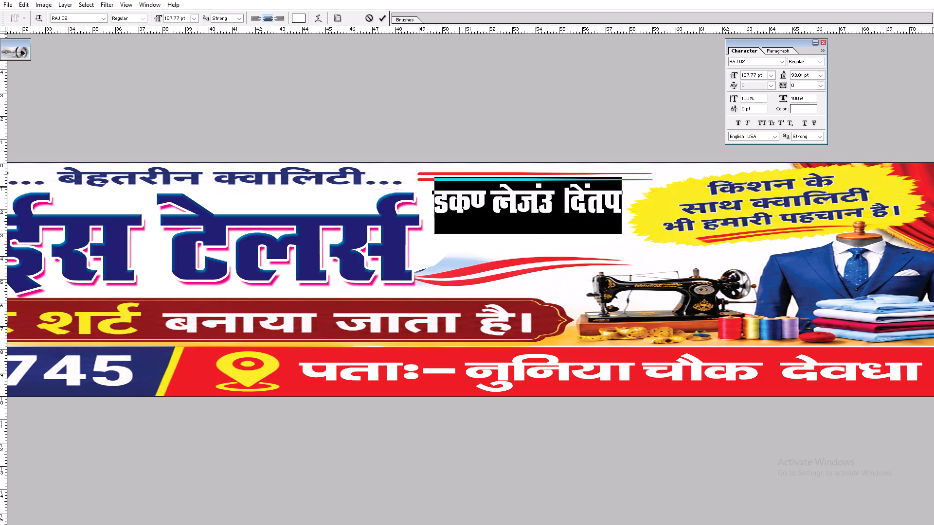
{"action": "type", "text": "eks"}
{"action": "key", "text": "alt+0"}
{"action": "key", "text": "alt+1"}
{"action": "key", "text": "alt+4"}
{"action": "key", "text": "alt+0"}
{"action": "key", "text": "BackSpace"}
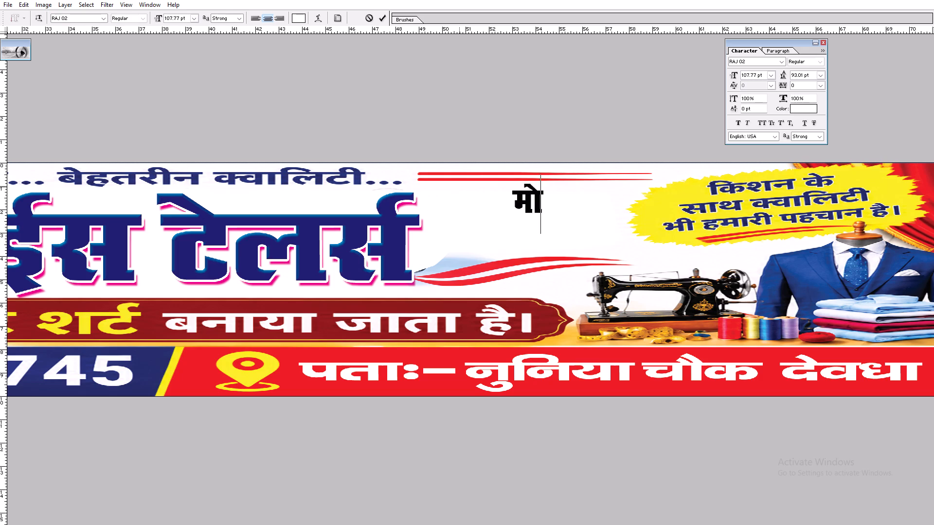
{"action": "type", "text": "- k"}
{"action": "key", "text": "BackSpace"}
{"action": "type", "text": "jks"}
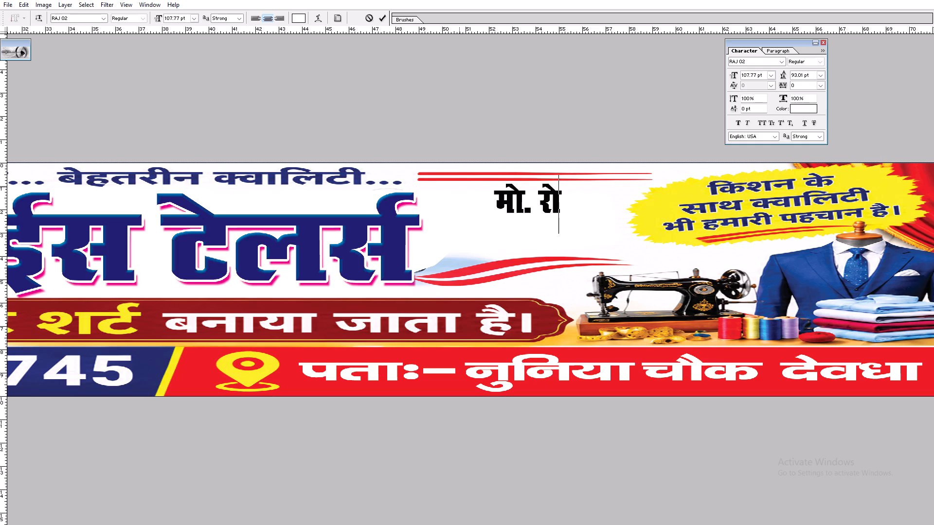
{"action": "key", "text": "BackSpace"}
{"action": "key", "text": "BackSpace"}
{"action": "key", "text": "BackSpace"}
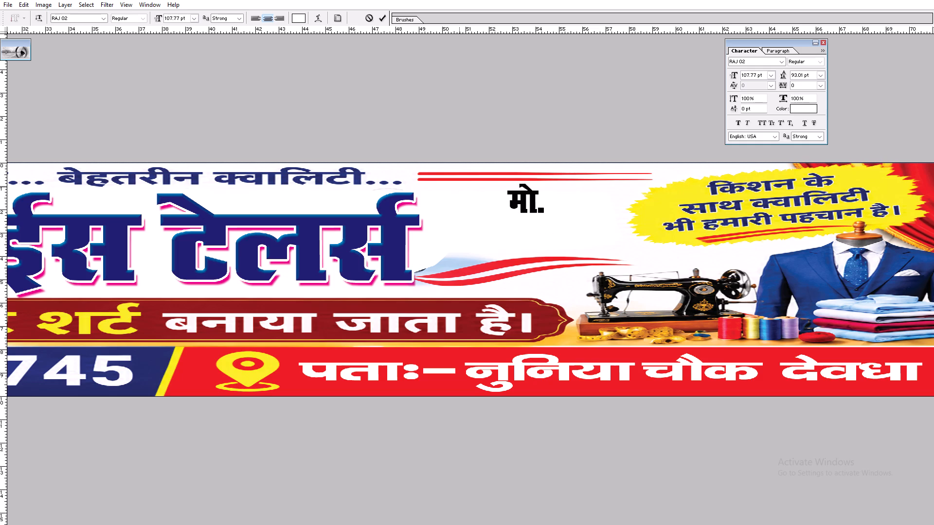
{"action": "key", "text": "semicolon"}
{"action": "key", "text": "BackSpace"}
Complete the proprietor's full name in Hindi after मो.
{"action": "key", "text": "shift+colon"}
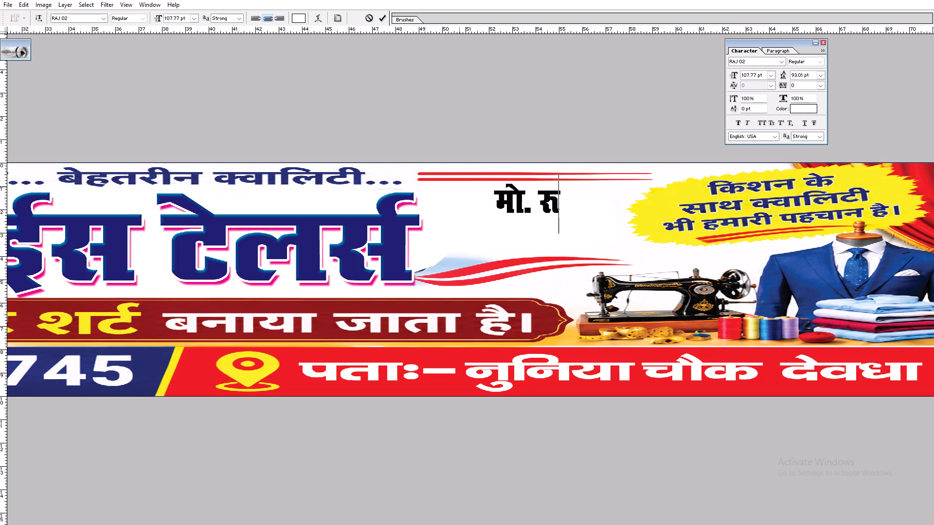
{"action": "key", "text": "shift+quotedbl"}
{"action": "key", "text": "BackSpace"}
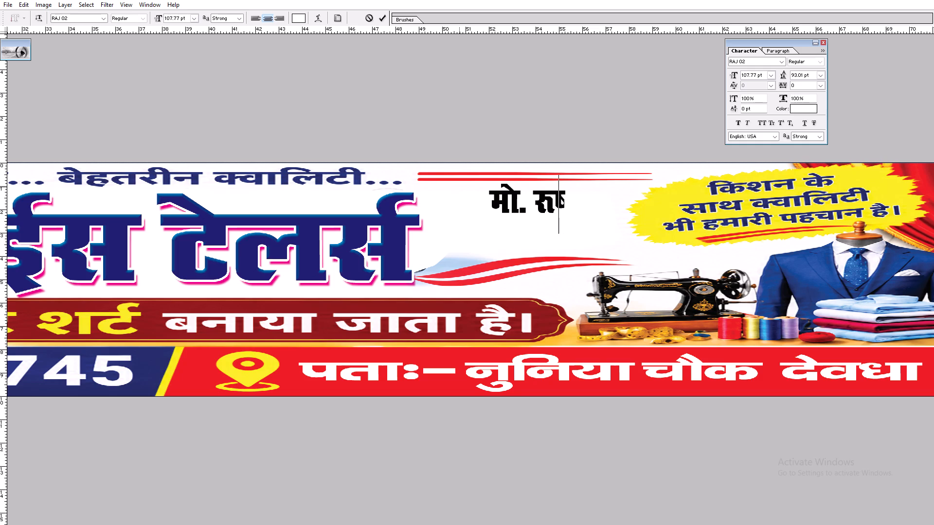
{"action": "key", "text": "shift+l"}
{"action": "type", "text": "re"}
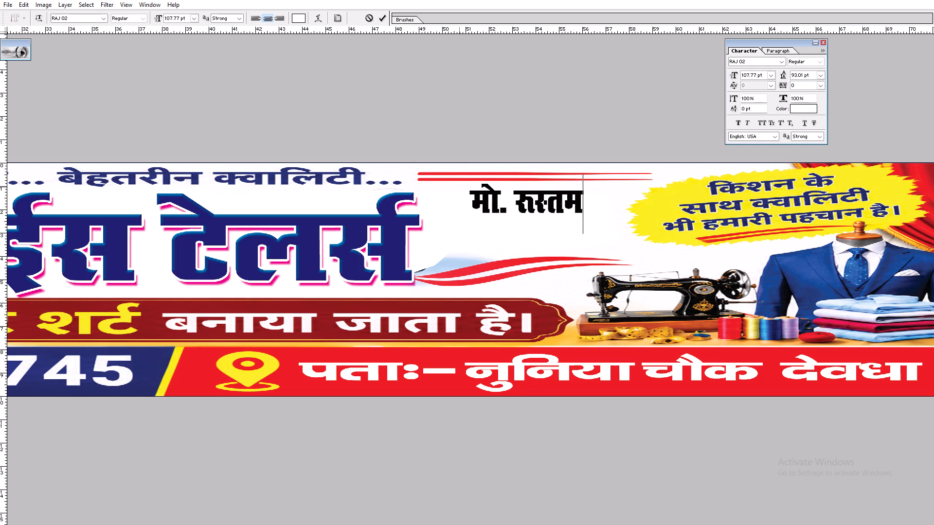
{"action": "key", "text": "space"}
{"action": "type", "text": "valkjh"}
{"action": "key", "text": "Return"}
Scale the Hindi proprietor name down slightly so it fits between the shop name and the yellow burst.
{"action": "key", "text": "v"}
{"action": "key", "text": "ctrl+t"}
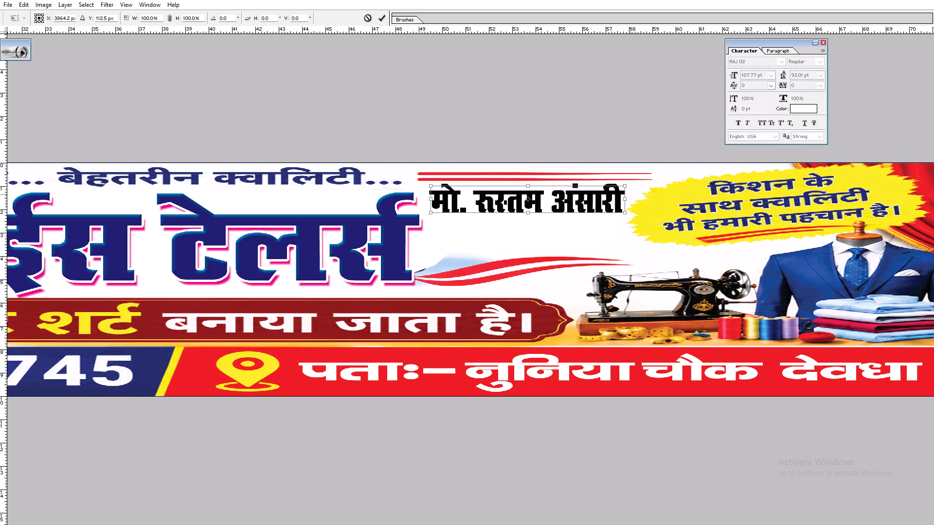
{"action": "left_click_drag", "start_coordinate": [629, 185], "coordinate": [618, 188], "text": "alt+shift"}
{"action": "key", "text": "Return"}
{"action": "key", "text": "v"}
{"action": "left_click", "coordinate": [527, 203]}
Save the horizontal न्यू च्वाईस टेलर्स banner.
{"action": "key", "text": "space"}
{"action": "right_click", "coordinate": [518, 208]}
{"action": "left_click", "coordinate": [521, 211]}
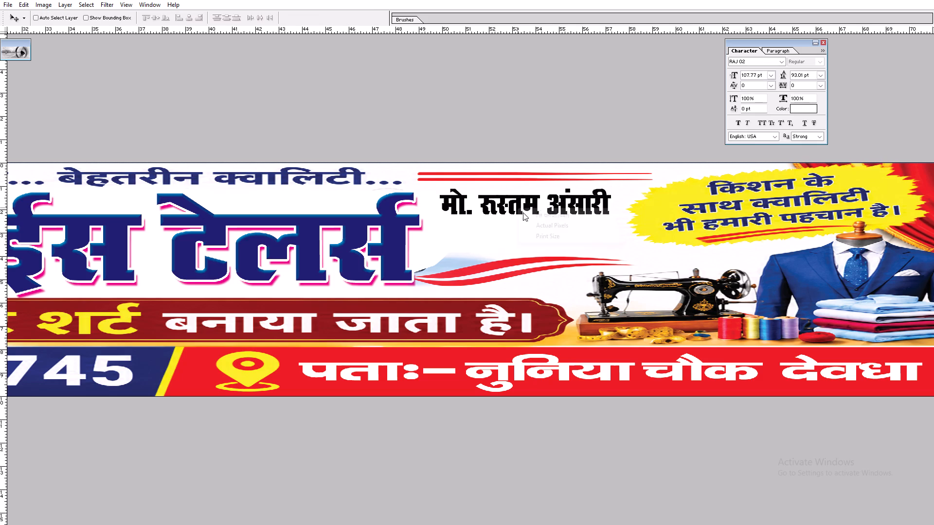
{"action": "key", "text": "ctrl+a"}
{"action": "key", "text": "ctrl+d"}
{"action": "key", "text": "ctrl+s"}
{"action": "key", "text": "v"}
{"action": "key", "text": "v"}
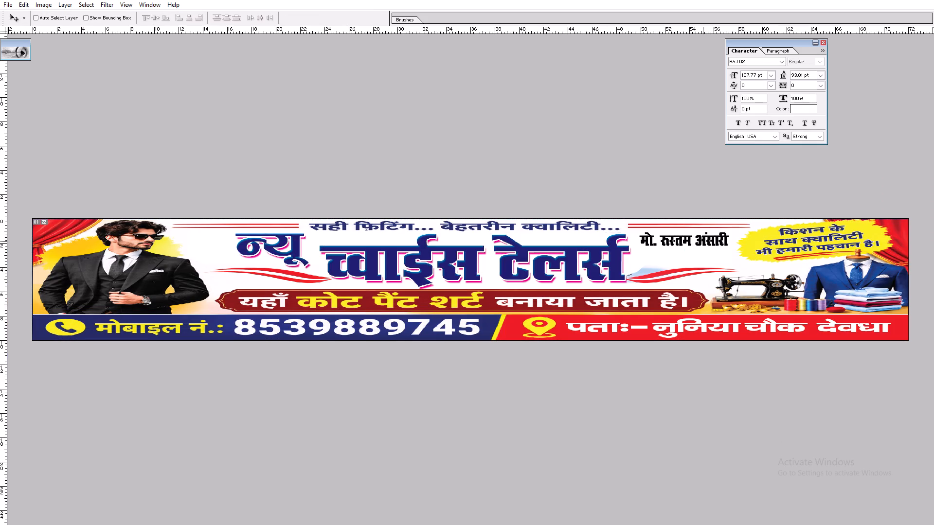
{"action": "left_click", "coordinate": [701, 241], "text": "ctrl"}
{"action": "double_click", "coordinate": [701, 241], "text": "ctrl"}
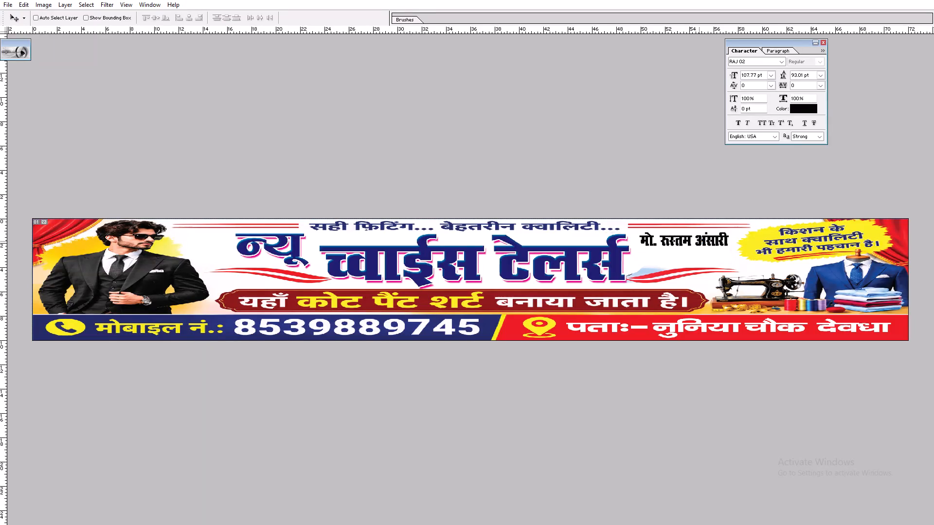
{"action": "key", "text": "ctrl+s"}
Leave full-screen view and move the सुधा मिल्क पार्लर document window clear of the tailor banners.
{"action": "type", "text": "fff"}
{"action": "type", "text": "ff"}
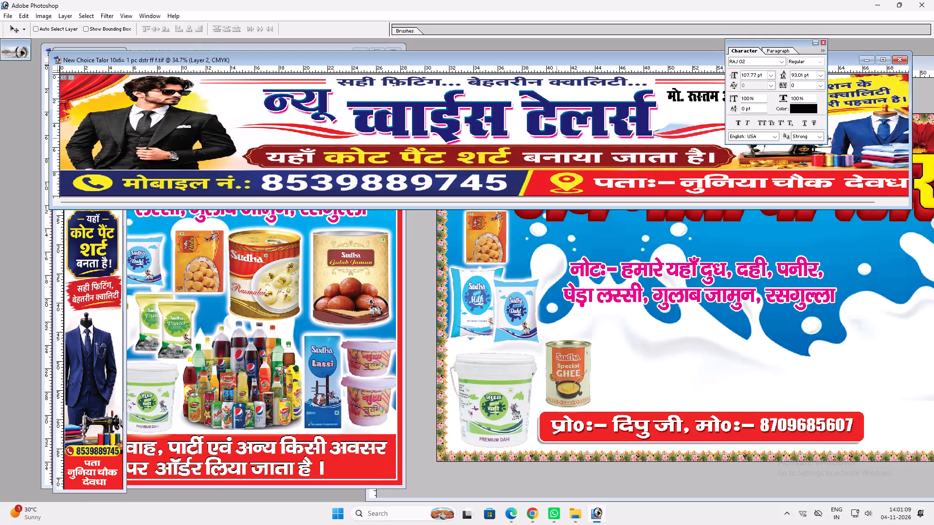
{"action": "left_click", "coordinate": [594, 147]}
{"action": "left_click", "coordinate": [245, 253]}
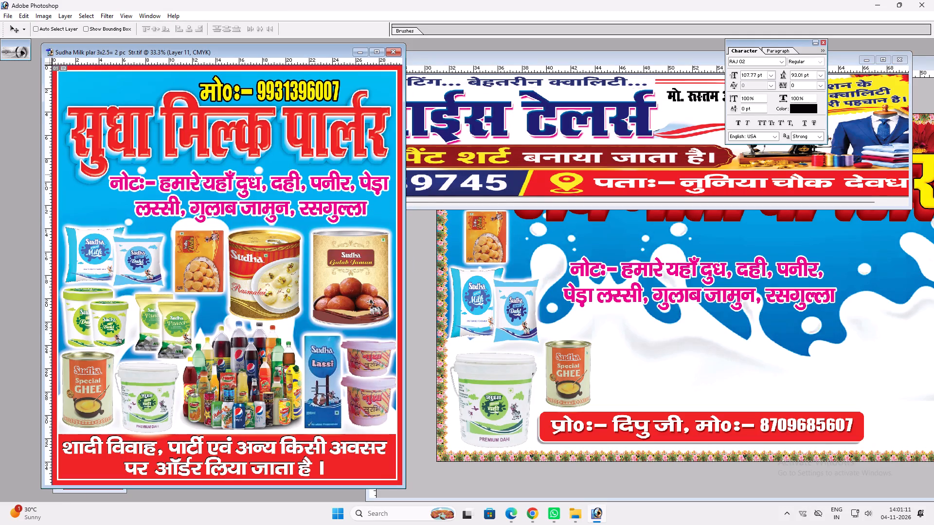
{"action": "left_click_drag", "start_coordinate": [143, 48], "coordinate": [105, 320]}
{"action": "left_click", "coordinate": [103, 256]}
{"action": "left_click", "coordinate": [573, 93]}
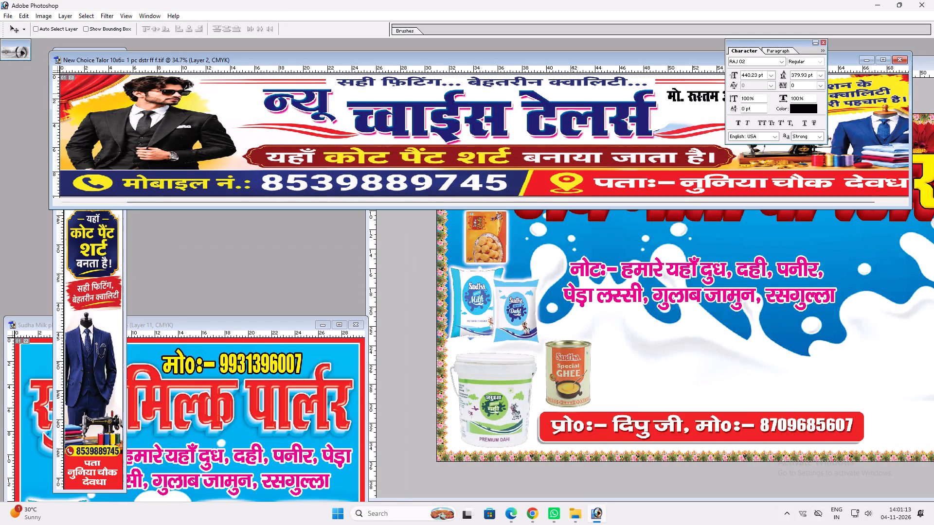
Copy the proprietor name layer from the horizontal banner into the vertical न्यू च्वाईस टेलर्स banner.
{"action": "left_click_drag", "start_coordinate": [701, 102], "coordinate": [242, 140]}
{"action": "key", "text": "ctrl+z"}
{"action": "left_click", "coordinate": [678, 92], "text": "ctrl"}
{"action": "left_click_drag", "start_coordinate": [678, 92], "coordinate": [96, 289]}
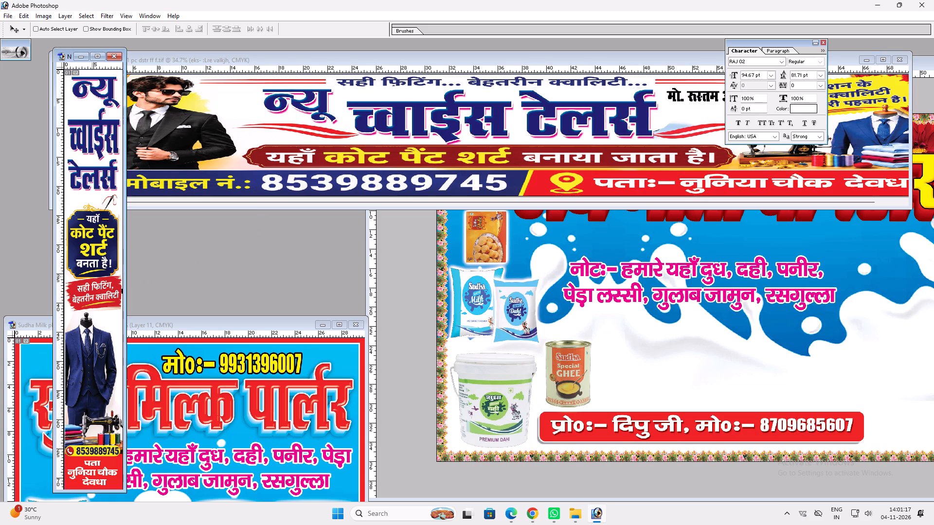
Maximize the vertical banner and move the copied proprietor name down towards the phone number.
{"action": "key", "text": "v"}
{"action": "left_click", "coordinate": [105, 55]}
{"action": "left_click_drag", "start_coordinate": [505, 346], "coordinate": [482, 222]}
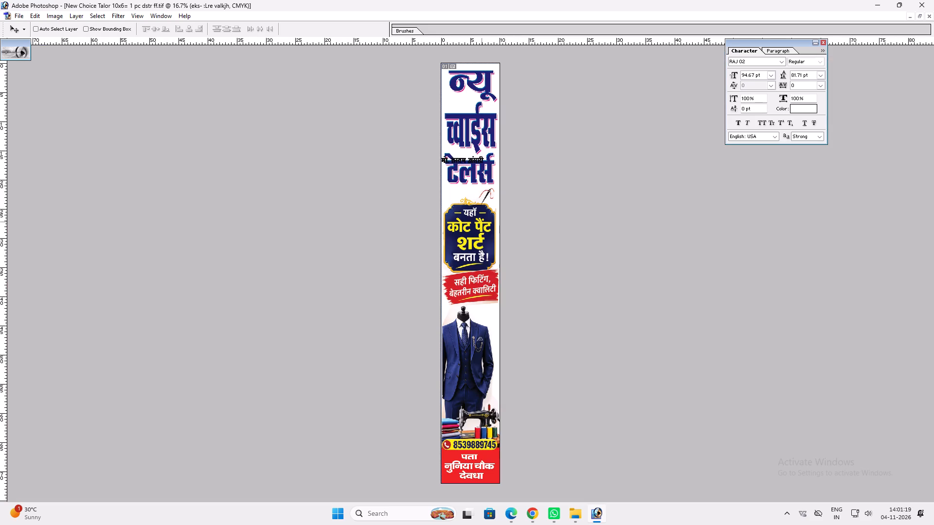
{"action": "left_click_drag", "start_coordinate": [482, 222], "coordinate": [489, 182]}
{"action": "key", "text": "ctrl+plus"}
{"action": "key", "text": "ctrl+plus"}
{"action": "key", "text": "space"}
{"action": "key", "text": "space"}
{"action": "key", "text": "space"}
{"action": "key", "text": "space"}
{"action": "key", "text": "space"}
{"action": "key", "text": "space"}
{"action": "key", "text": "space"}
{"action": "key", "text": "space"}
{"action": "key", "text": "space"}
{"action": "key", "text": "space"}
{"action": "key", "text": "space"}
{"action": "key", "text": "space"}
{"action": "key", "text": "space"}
{"action": "left_click_drag", "start_coordinate": [489, 196], "coordinate": [485, 82]}
{"action": "left_click_drag", "start_coordinate": [459, 288], "coordinate": [461, 168]}
{"action": "left_click_drag", "start_coordinate": [468, 141], "coordinate": [468, 174]}
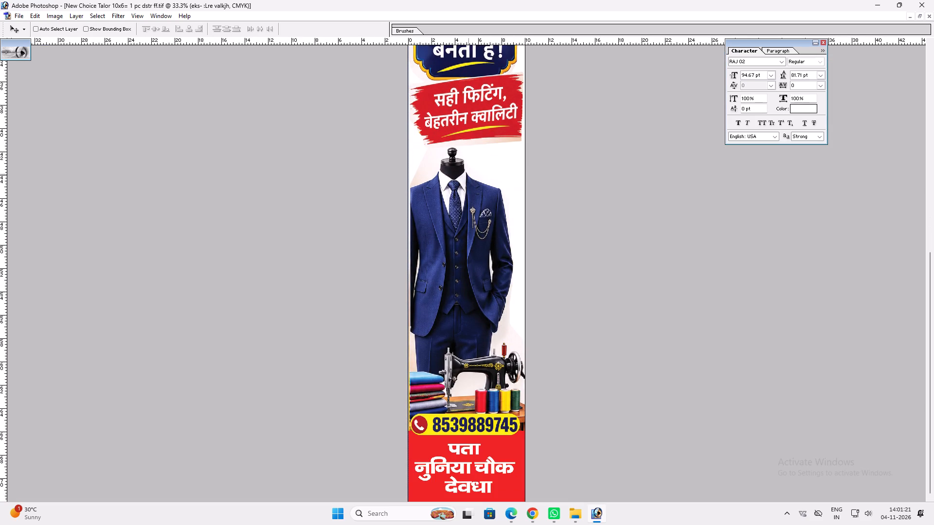
{"action": "left_click_drag", "start_coordinate": [468, 174], "coordinate": [482, 368]}
{"action": "left_click_drag", "start_coordinate": [468, 222], "coordinate": [478, 319]}
{"action": "left_click_drag", "start_coordinate": [519, 127], "coordinate": [493, 417]}
{"action": "left_click_drag", "start_coordinate": [481, 359], "coordinate": [479, 401]}
Bring the proprietor name to the front and place it directly above the phone number.
{"action": "key", "text": "ctrl+shift+bracketright"}
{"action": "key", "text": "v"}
{"action": "left_click_drag", "start_coordinate": [477, 428], "coordinate": [481, 407]}
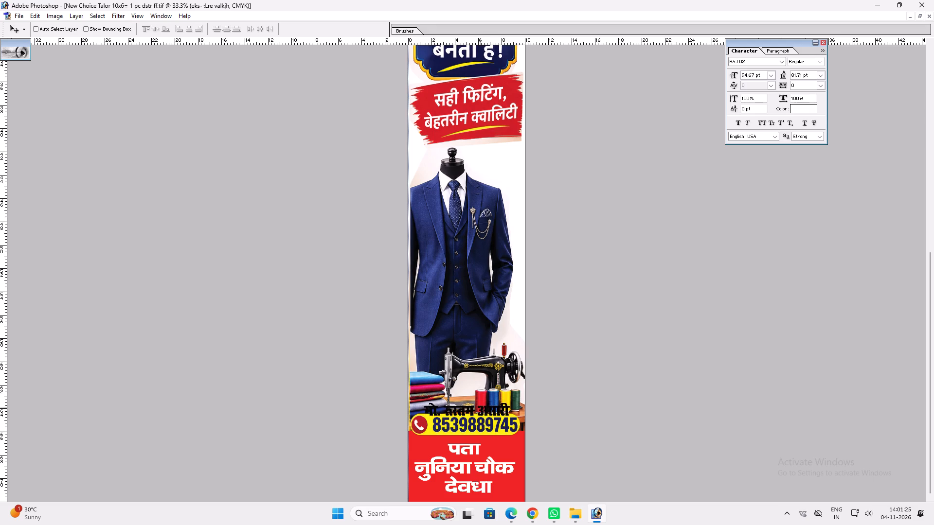
{"action": "left_click_drag", "start_coordinate": [481, 407], "coordinate": [482, 403]}
Move the suit and sewing-machine picture up and shorten it slightly from its bottom edge, clearing space for the name.
{"action": "left_click", "coordinate": [474, 329], "text": "ctrl"}
{"action": "left_click_drag", "start_coordinate": [468, 340], "coordinate": [466, 311], "text": "shift"}
{"action": "key", "text": "ctrl+t"}
{"action": "left_click_drag", "start_coordinate": [489, 409], "coordinate": [488, 398], "text": "shift"}
{"action": "key", "text": "shift+Return"}
Select the full-width strip around the name and phone number, copy it to a new layer and raise it two levels.
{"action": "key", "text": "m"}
{"action": "left_click_drag", "start_coordinate": [363, 395], "coordinate": [654, 445]}
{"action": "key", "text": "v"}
{"action": "right_click", "coordinate": [503, 374]}
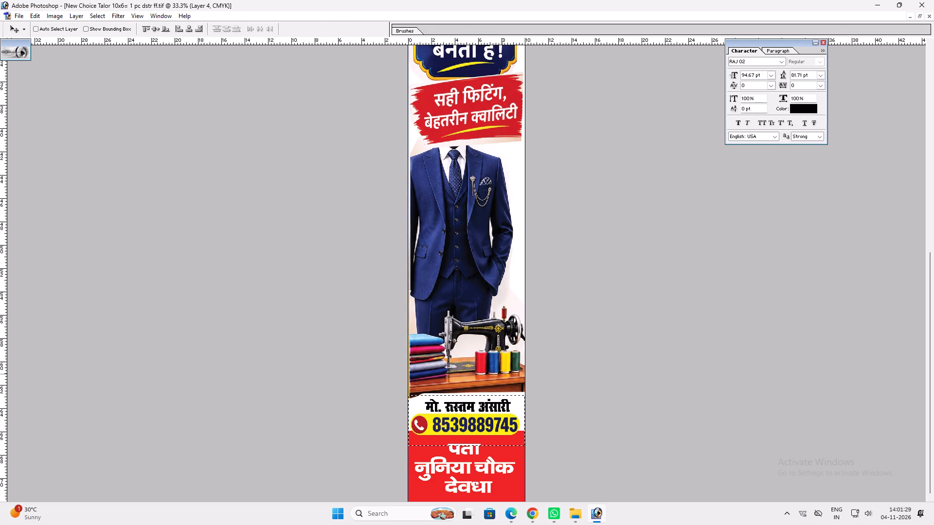
{"action": "left_click", "coordinate": [546, 403]}
{"action": "key", "text": "ctrl+c"}
{"action": "key", "text": "ctrl+v"}
{"action": "key", "text": "ctrl+bracketright"}
{"action": "key", "text": "ctrl+bracketright"}
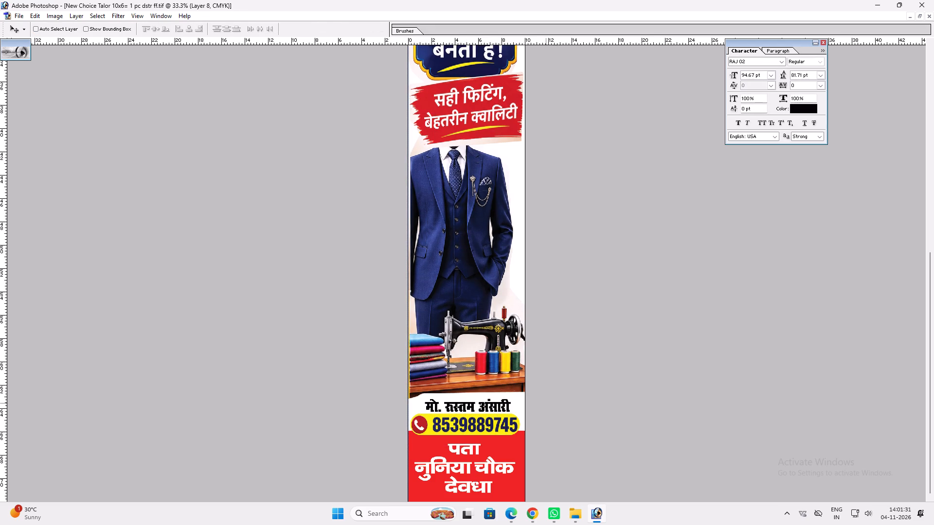
Raise the copied strip above the picture and address block, and shift it up slightly to clear the पता heading.
{"action": "key", "text": "ctrl+bracketright"}
{"action": "key", "text": "ctrl+bracketright"}
{"action": "key", "text": "ctrl+bracketright"}
{"action": "key", "text": "ctrl+bracketright"}
{"action": "key", "text": "ctrl+bracketright"}
{"action": "key", "text": "ctrl+bracketright"}
{"action": "key", "text": "ctrl+bracketright"}
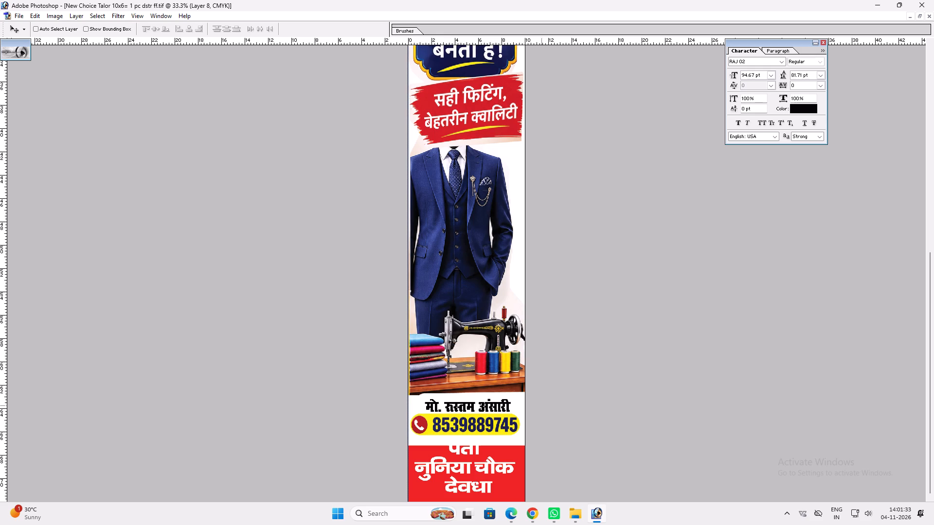
{"action": "left_click_drag", "start_coordinate": [524, 431], "coordinate": [523, 422], "text": "shift"}
{"action": "key", "text": "ctrl+t"}
{"action": "key", "text": "Return"}
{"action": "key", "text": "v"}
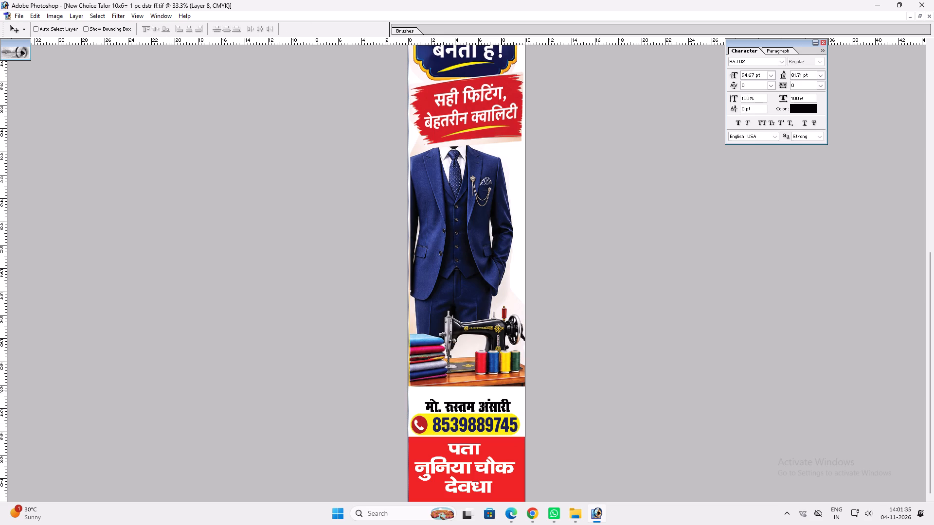
Move the proprietor name up into the white strip and enlarge it slightly to span the width above the phone number.
{"action": "left_click", "coordinate": [486, 406], "text": "ctrl"}
{"action": "left_click_drag", "start_coordinate": [487, 405], "coordinate": [480, 398]}
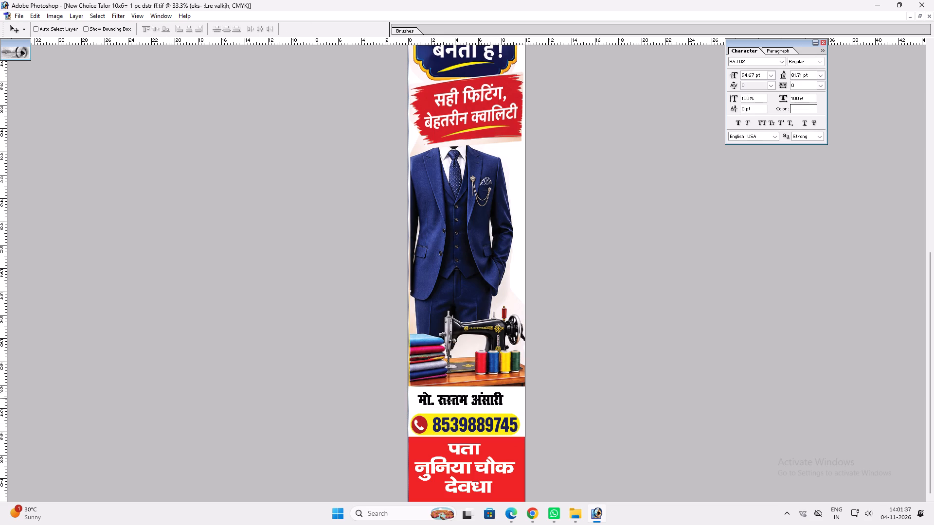
{"action": "left_click_drag", "start_coordinate": [480, 398], "coordinate": [480, 397]}
{"action": "key", "text": "ctrl+t"}
{"action": "left_click_drag", "start_coordinate": [505, 402], "coordinate": [516, 404], "text": "shift"}
{"action": "left_click", "coordinate": [505, 405], "text": "shift"}
{"action": "key", "text": "Return"}
Save the vertical banner and close both New Choice Talor banners.
{"action": "key", "text": "ctrl+s"}
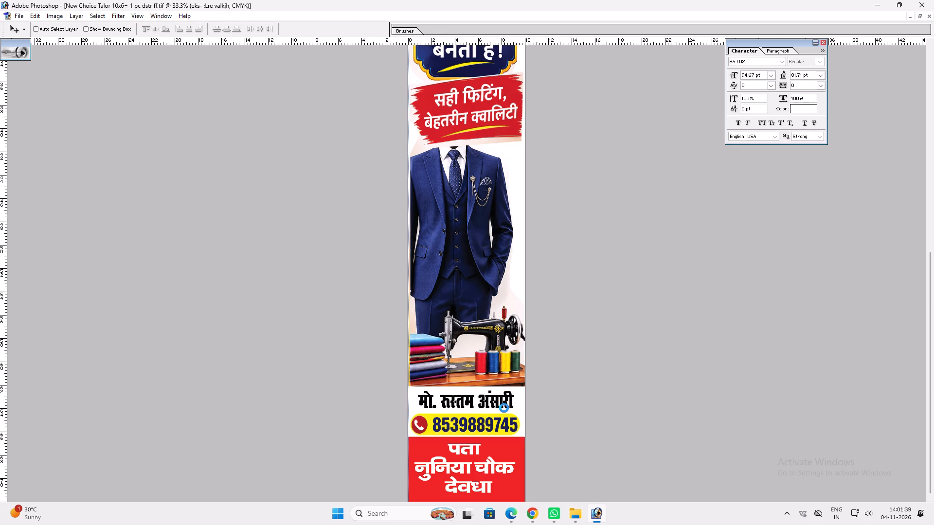
{"action": "key", "text": "ctrl+w"}
{"action": "key", "text": "ctrl+w"}
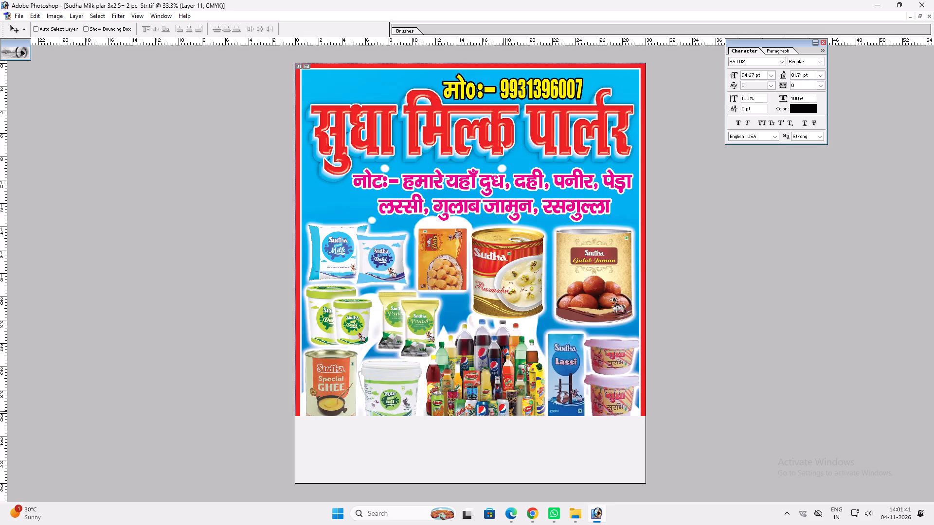
Copy the two New Choice Talor banner files from the 04.11.2026 folder and paste them into the Final Print folder.
{"action": "key", "text": "ctrl+o"}
{"action": "left_click_drag", "start_coordinate": [532, 159], "coordinate": [440, 74]}
{"action": "key", "text": "ctrl+c"}
{"action": "key", "text": "ctrl+c"}
{"action": "key", "text": "ctrl+c"}
{"action": "key", "text": "ctrl+c"}
{"action": "double_click", "coordinate": [203, 33]}
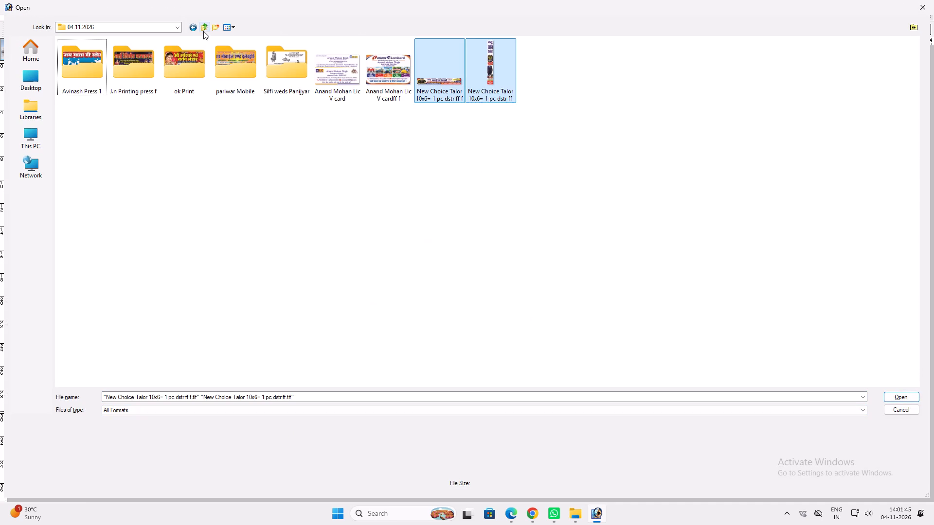
{"action": "left_click_drag", "start_coordinate": [206, 113], "coordinate": [216, 115]}
{"action": "double_click", "coordinate": [293, 76]}
{"action": "left_click", "coordinate": [295, 108]}
{"action": "key", "text": "ctrl+v"}
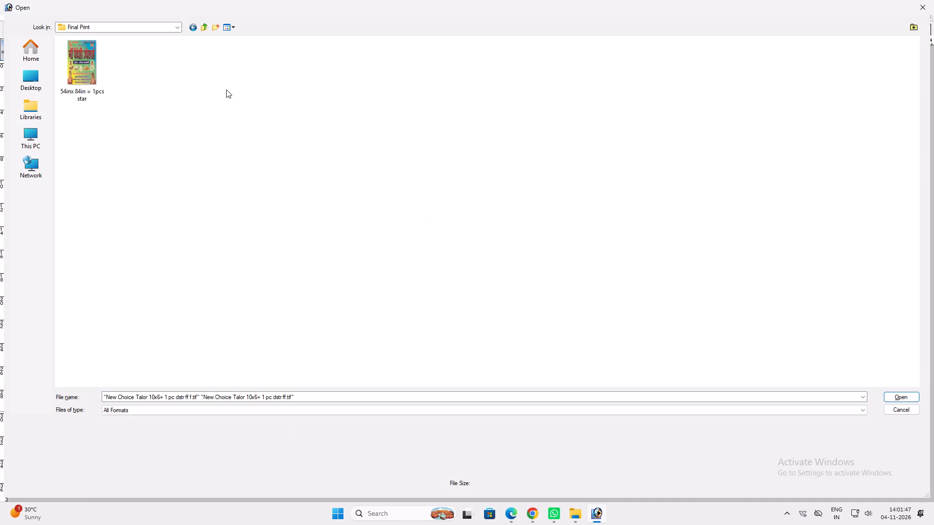
Return to the 04.11.2026 folder and move the two New Choice Talor files into its ok Print folder.
{"action": "left_click", "coordinate": [204, 26]}
{"action": "left_click", "coordinate": [287, 112]}
{"action": "double_click", "coordinate": [234, 83]}
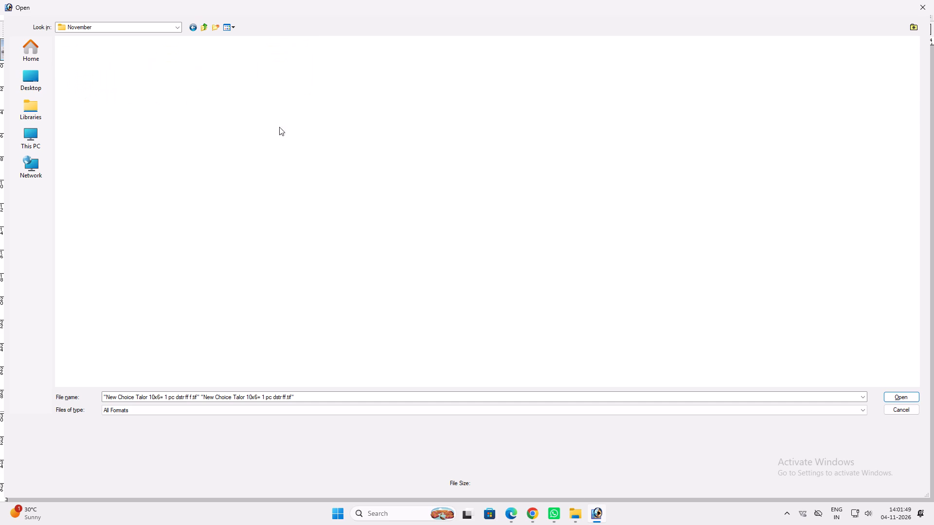
{"action": "left_click", "coordinate": [439, 178]}
{"action": "left_click_drag", "start_coordinate": [505, 162], "coordinate": [444, 75]}
{"action": "left_click_drag", "start_coordinate": [440, 85], "coordinate": [222, 99]}
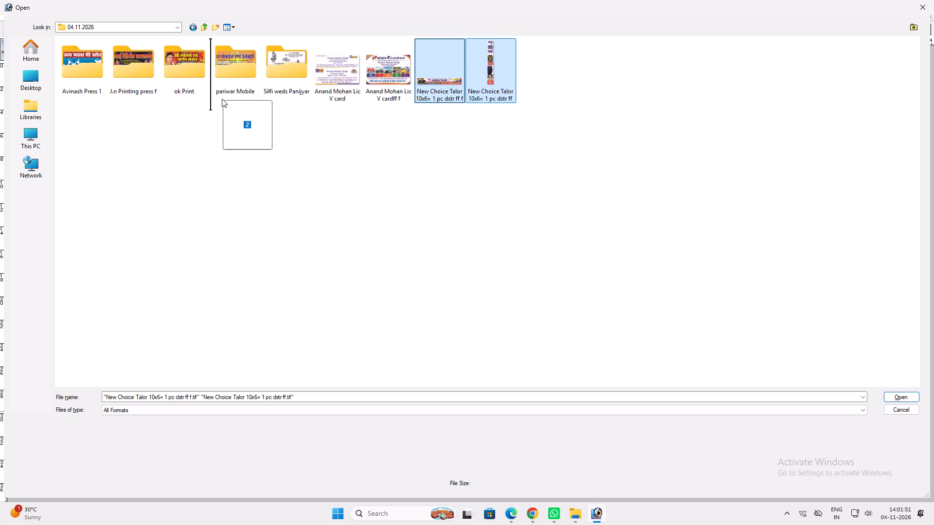
{"action": "left_click_drag", "start_coordinate": [222, 99], "coordinate": [178, 47]}
{"action": "left_click", "coordinate": [933, 0]}
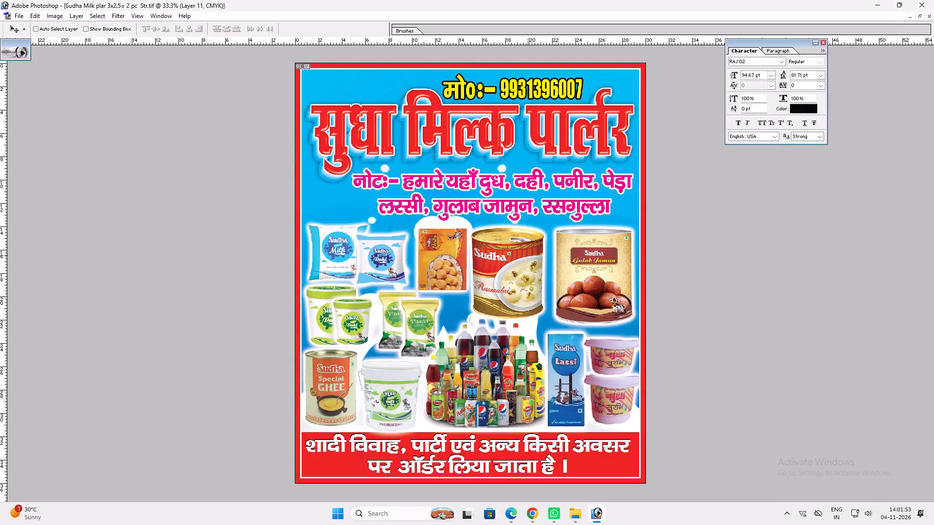
Copy the Sudha Rasmalai tin from the सुधा मिल्क पार्लर banner into the 5x3 banner, placing it beside the orange sweets box.
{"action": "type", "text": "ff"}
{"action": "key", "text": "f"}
{"action": "left_click", "coordinate": [522, 240]}
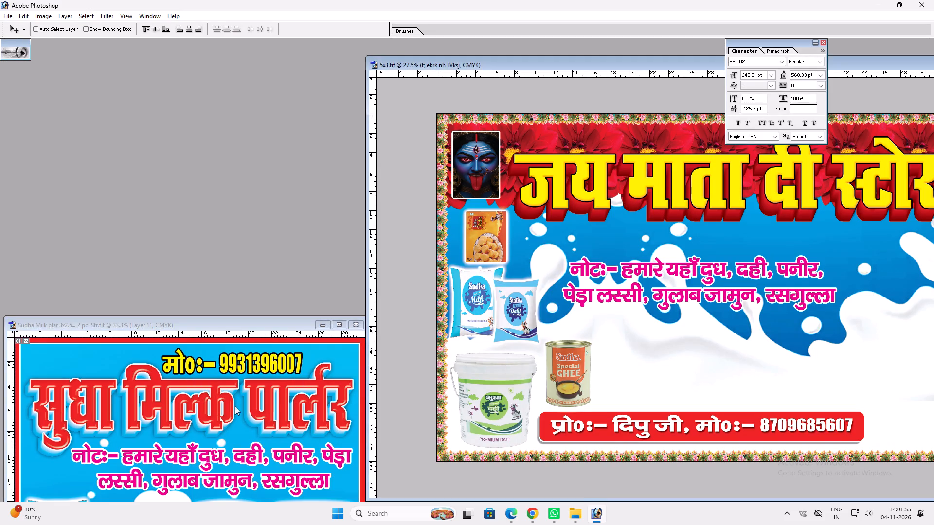
{"action": "left_click", "coordinate": [235, 406], "text": "ctrl"}
{"action": "left_click_drag", "start_coordinate": [292, 322], "coordinate": [244, 136]}
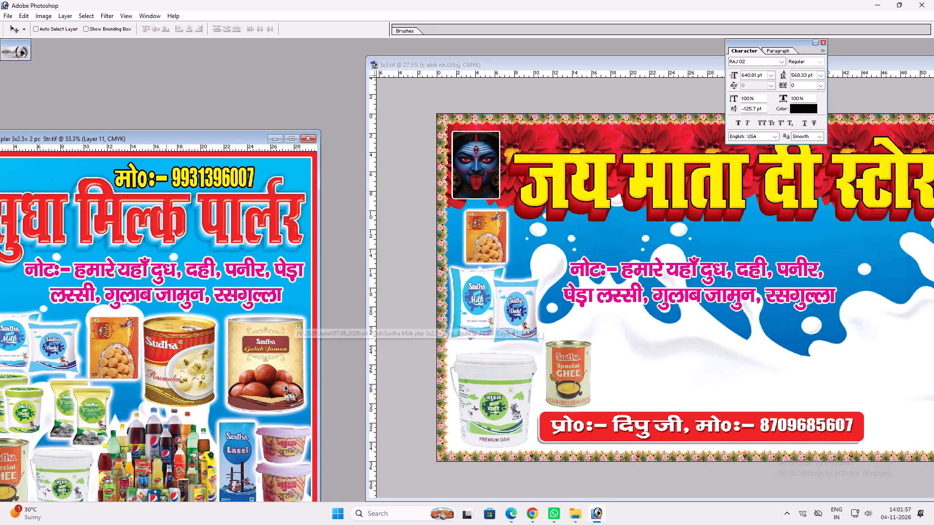
{"action": "left_click", "coordinate": [187, 352], "text": "ctrl"}
{"action": "left_click_drag", "start_coordinate": [187, 352], "coordinate": [648, 252]}
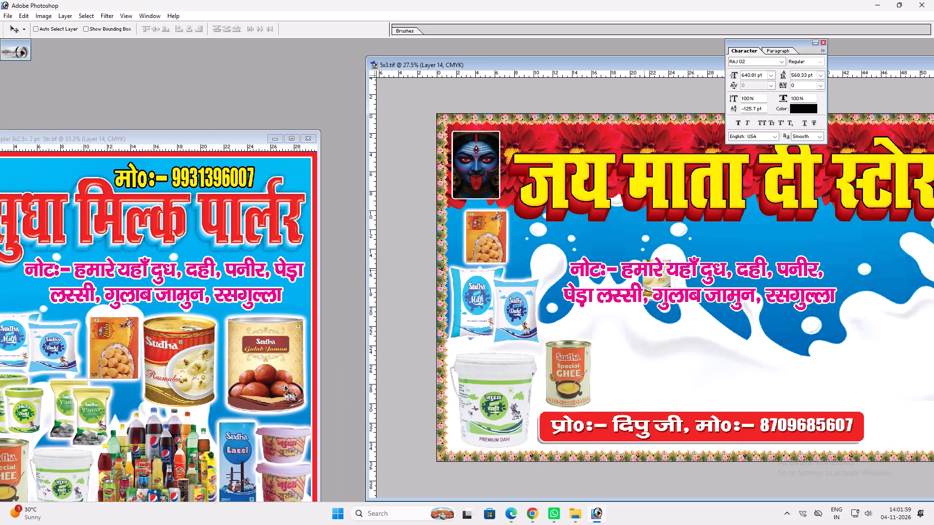
{"action": "left_click_drag", "start_coordinate": [625, 281], "coordinate": [534, 288]}
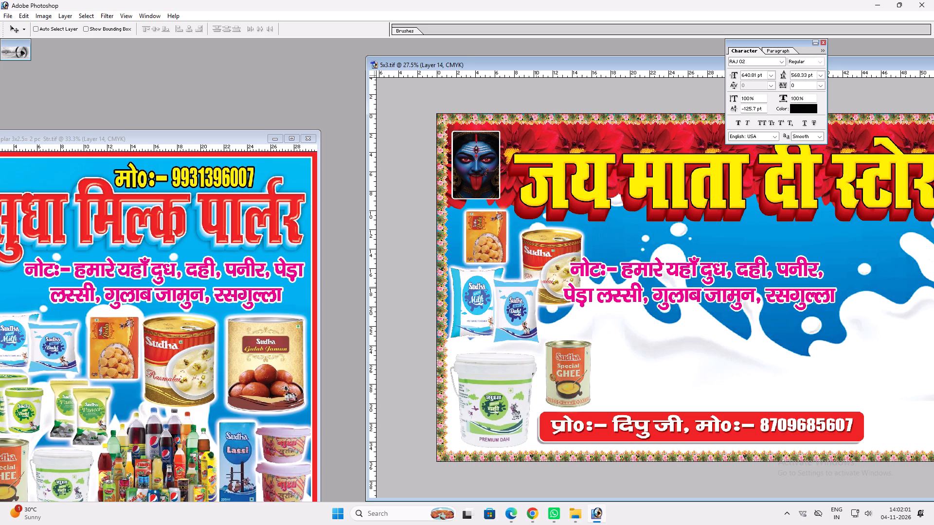
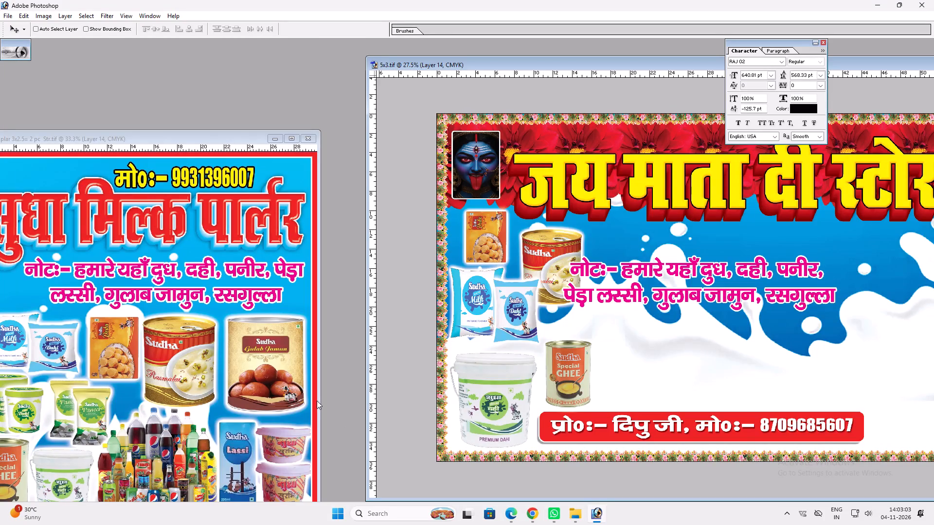
Copy the Sudha Gulab Jamun tin from the सुधा मिल्क पार्लर banner into the 5x3 banner, beside the Rasmalai tin.
{"action": "left_click", "coordinate": [298, 373], "text": "ctrl"}
{"action": "left_click", "coordinate": [279, 361], "text": "ctrl"}
{"action": "left_click_drag", "start_coordinate": [272, 356], "coordinate": [699, 228]}
{"action": "left_click", "coordinate": [276, 346], "text": "ctrl"}
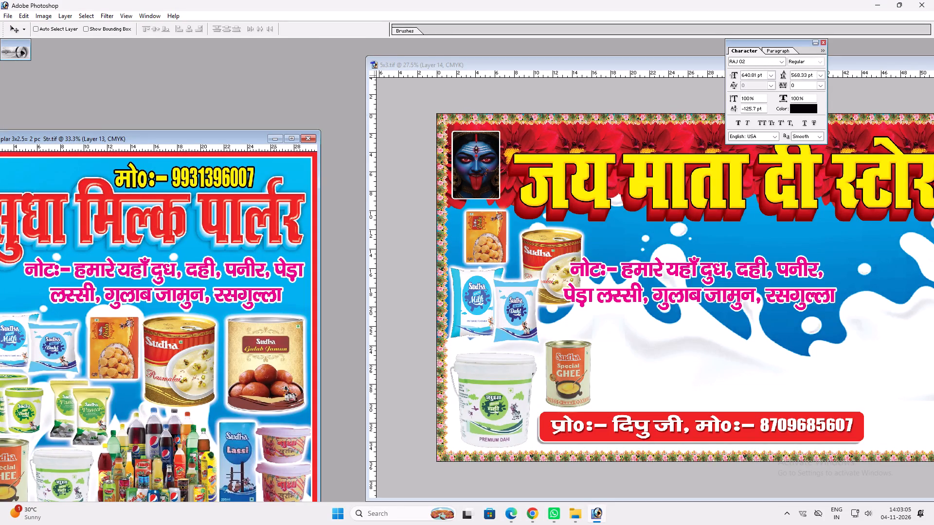
{"action": "left_click_drag", "start_coordinate": [273, 342], "coordinate": [585, 292]}
{"action": "left_click_drag", "start_coordinate": [605, 289], "coordinate": [649, 251]}
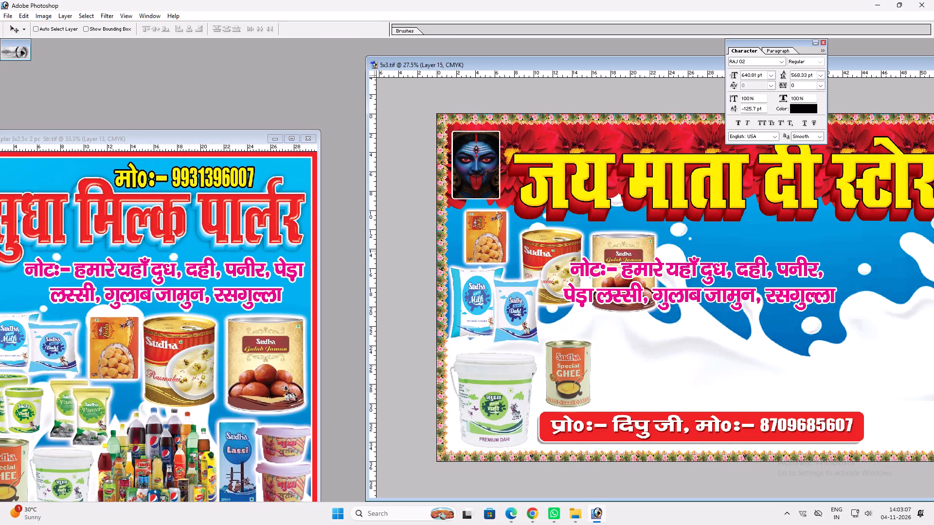
{"action": "left_click_drag", "start_coordinate": [649, 251], "coordinate": [647, 246]}
Copy the two stacked pink Sudha cups from the सुधा मिल्क पार्लर banner into the 5x3 banner, beside the Special Ghee tin.
{"action": "left_click", "coordinate": [254, 324]}
{"action": "left_click", "coordinate": [300, 445], "text": "ctrl"}
{"action": "left_click_drag", "start_coordinate": [293, 444], "coordinate": [290, 408]}
{"action": "key", "text": "ctrl+z"}
{"action": "left_click_drag", "start_coordinate": [268, 462], "coordinate": [579, 333]}
{"action": "left_click_drag", "start_coordinate": [571, 344], "coordinate": [592, 350]}
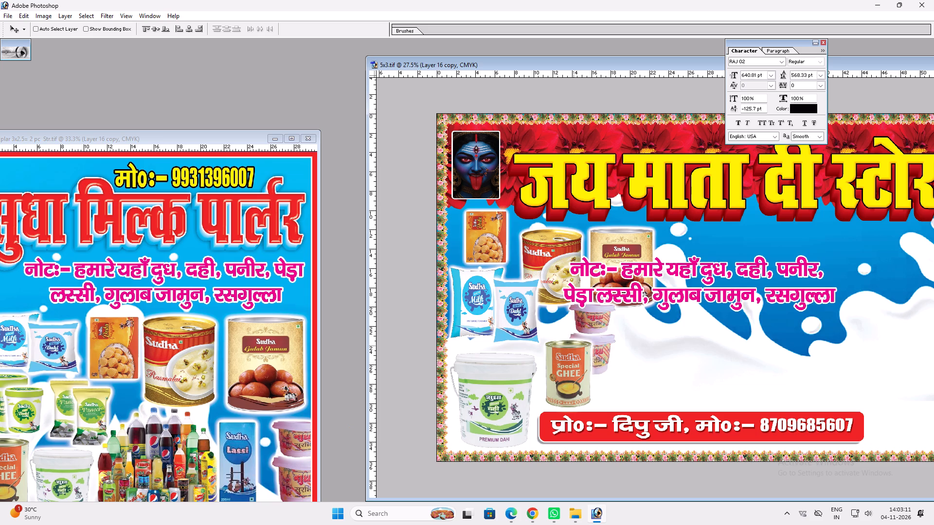
{"action": "left_click_drag", "start_coordinate": [592, 350], "coordinate": [604, 373]}
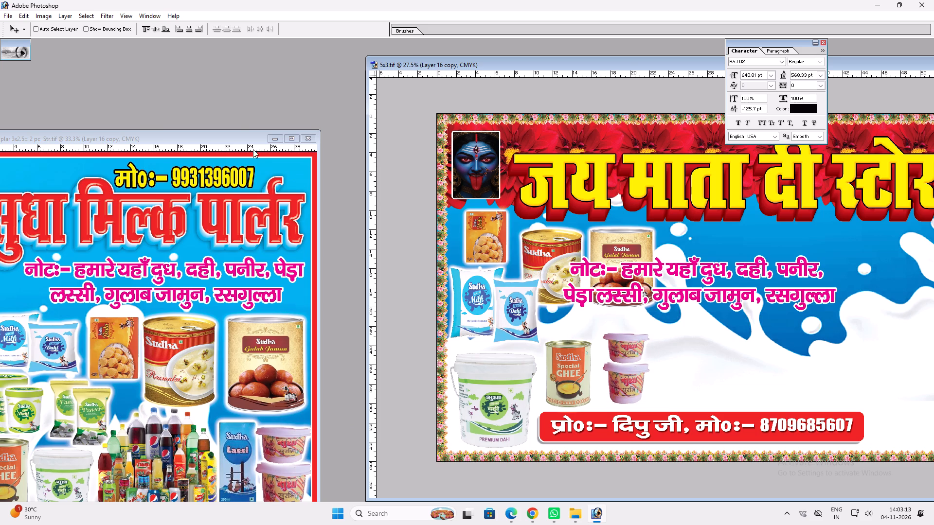
Copy the cold drink bottles group from the सुधा मिल्क पार्लर banner into the 5x3 banner.
{"action": "left_click_drag", "start_coordinate": [244, 135], "coordinate": [304, 80]}
{"action": "left_click", "coordinate": [147, 494], "text": "ctrl"}
{"action": "left_click", "coordinate": [151, 471], "text": "ctrl"}
{"action": "left_click_drag", "start_coordinate": [148, 469], "coordinate": [640, 415]}
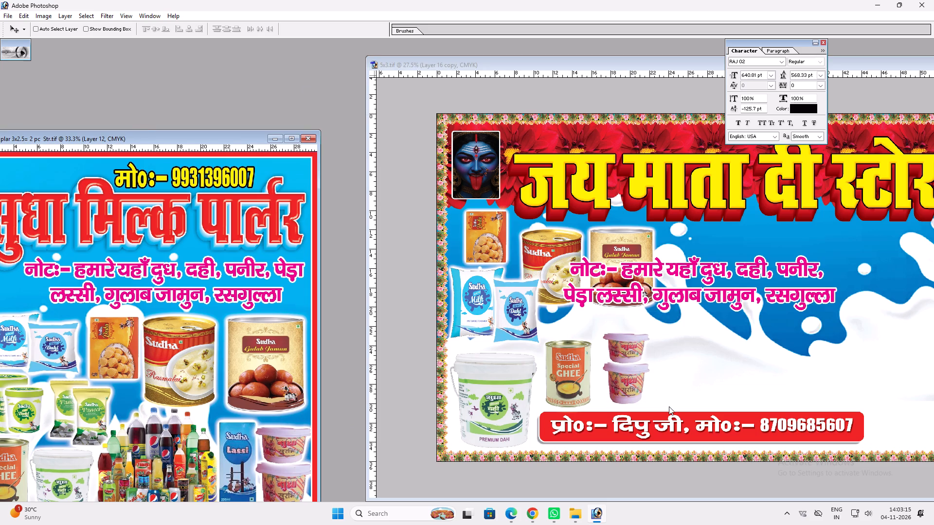
{"action": "left_click", "coordinate": [187, 445], "text": "ctrl"}
{"action": "left_click_drag", "start_coordinate": [176, 446], "coordinate": [644, 332]}
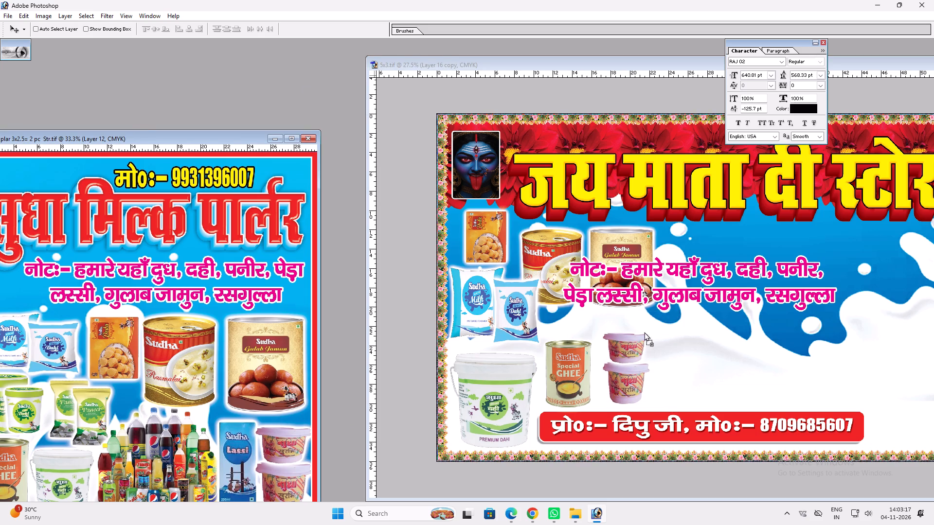
{"action": "left_click_drag", "start_coordinate": [644, 332], "coordinate": [650, 331]}
Move the cold drinks group to the 5x3 banner's bottom-right corner and enlarge it to fill the space beside the contact strip.
{"action": "double_click", "coordinate": [540, 63]}
{"action": "key", "text": "v"}
{"action": "key", "text": "v"}
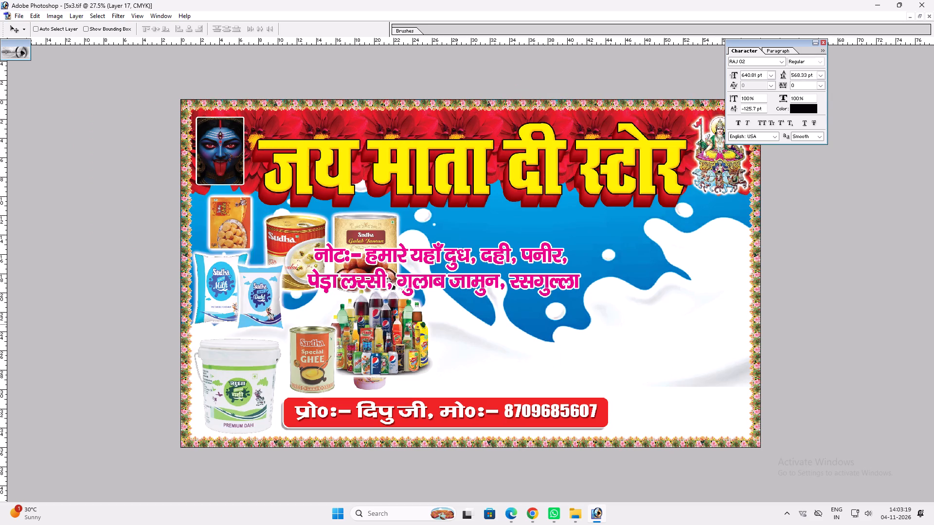
{"action": "left_click_drag", "start_coordinate": [456, 324], "coordinate": [770, 383]}
{"action": "key", "text": "ctrl+t"}
{"action": "left_click_drag", "start_coordinate": [642, 345], "coordinate": [625, 341], "text": "shift"}
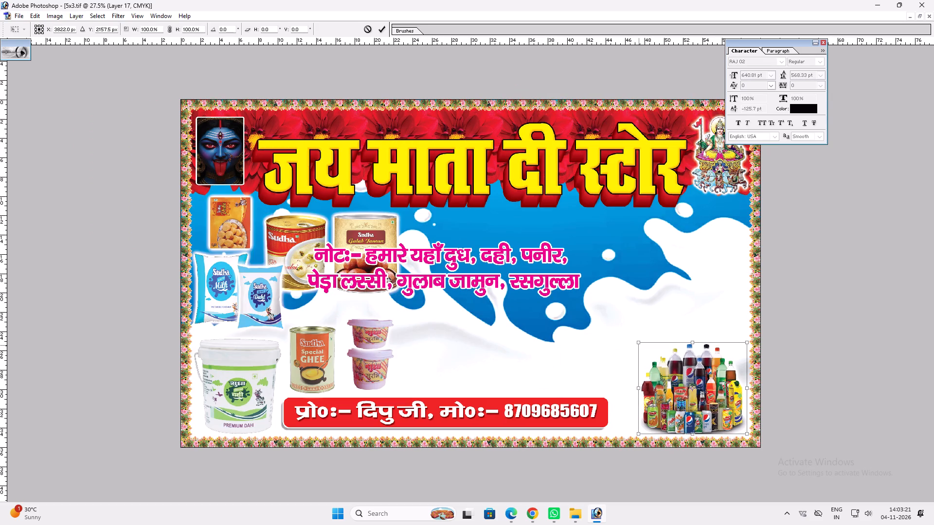
{"action": "left_click_drag", "start_coordinate": [625, 341], "coordinate": [594, 320], "text": "shift"}
{"action": "key", "text": "shift+Return"}
{"action": "key", "text": "v"}
{"action": "left_click_drag", "start_coordinate": [679, 373], "coordinate": [684, 374]}
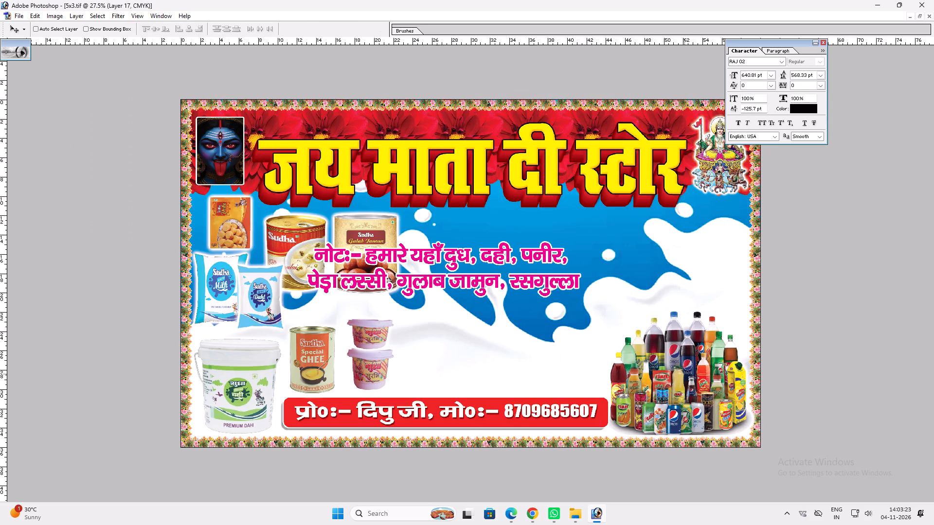
{"action": "left_click_drag", "start_coordinate": [684, 374], "coordinate": [686, 374]}
{"action": "key", "text": "v"}
Change the contact strip's color overlay to C 100, M 100, Y 0, K 60.
{"action": "left_click", "coordinate": [438, 422], "text": "ctrl"}
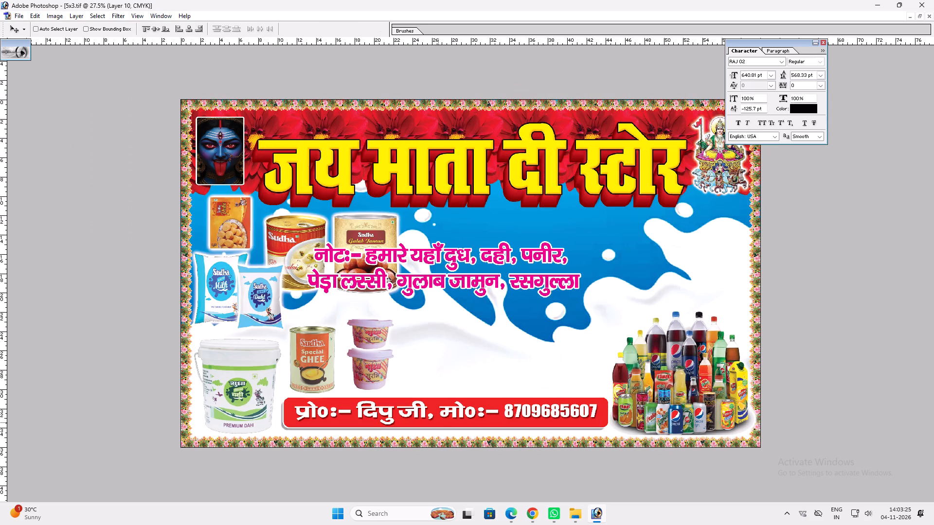
{"action": "key", "text": "alt+l"}
{"action": "key", "text": "alt+y"}
{"action": "key", "text": "n"}
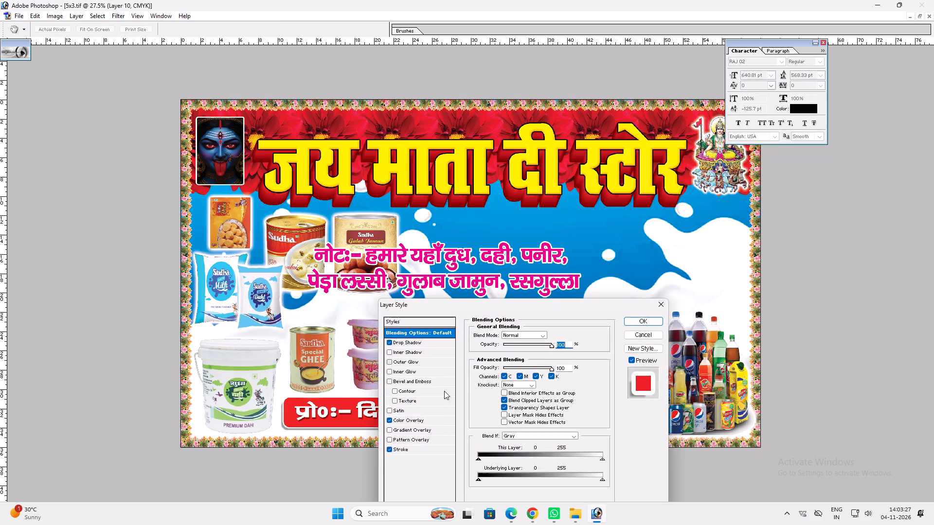
{"action": "left_click", "coordinate": [423, 420]}
{"action": "left_click", "coordinate": [559, 335]}
{"action": "type", "text": "100"}
{"action": "key", "text": "Tab"}
{"action": "key", "text": "1"}
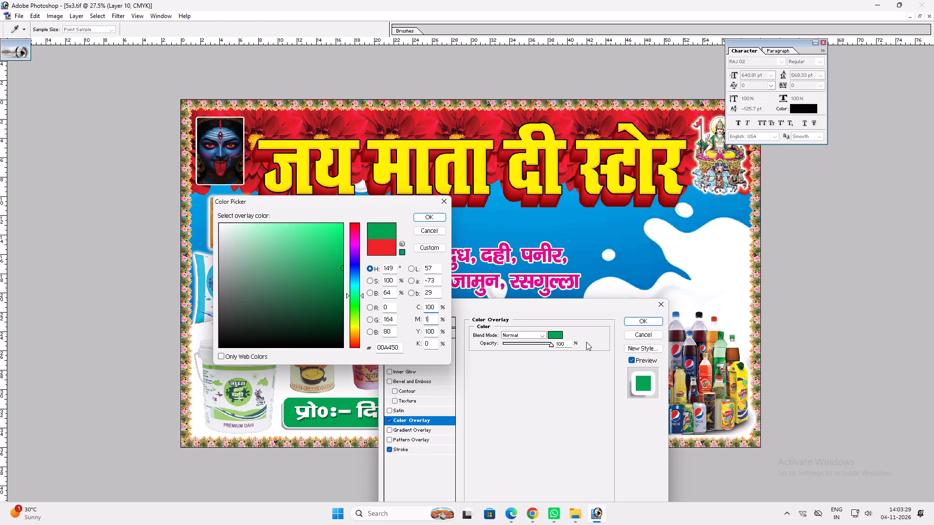
{"action": "type", "text": "00"}
{"action": "key", "text": "Tab"}
{"action": "key", "text": "0"}
{"action": "key", "text": "Tab"}
{"action": "key", "text": "6"}
{"action": "key", "text": "0"}
{"action": "key", "text": "Return"}
{"action": "key", "text": "Return"}
Copy the Sudha Paneer packets from the सुधा मिल्क पार्लर banner into the 5x3 banner, beside the pink cups.
{"action": "key", "text": "f"}
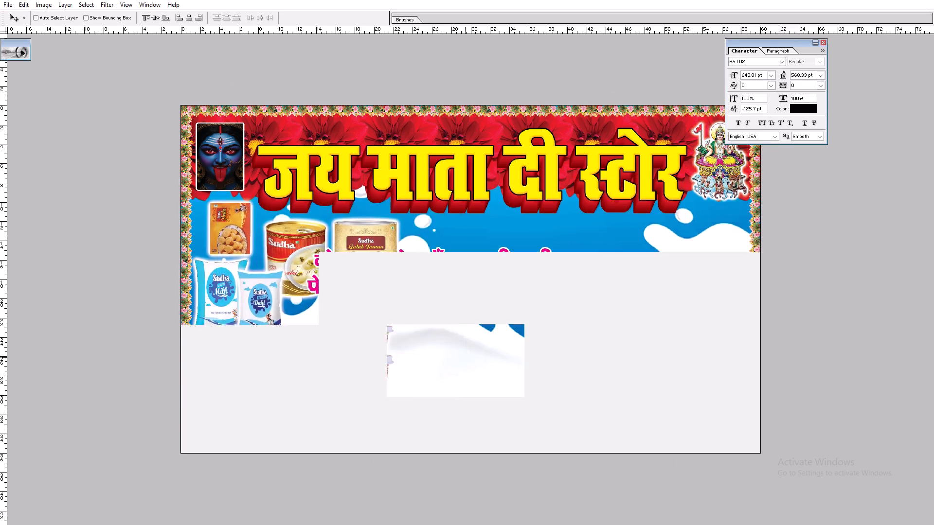
{"action": "key", "text": "f"}
{"action": "key", "text": "f"}
{"action": "left_click", "coordinate": [226, 315]}
{"action": "left_click_drag", "start_coordinate": [196, 138], "coordinate": [208, 71]}
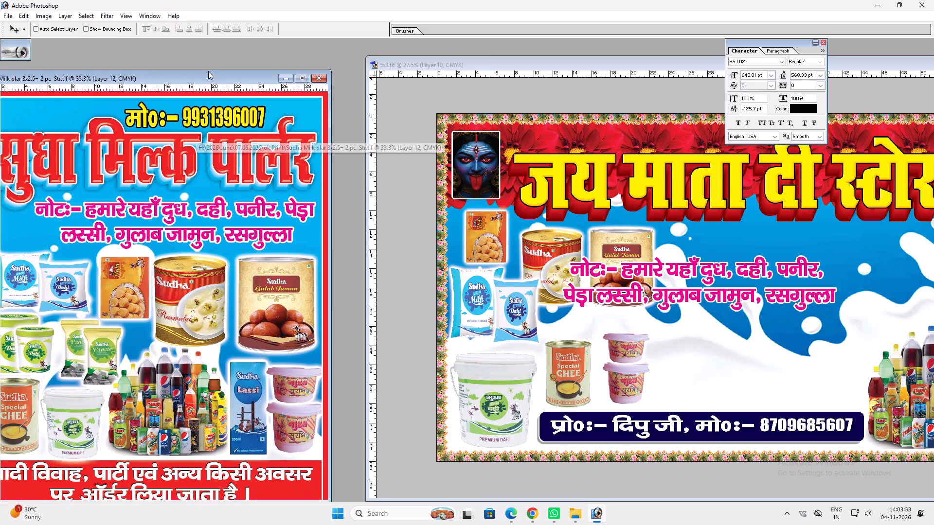
{"action": "left_click_drag", "start_coordinate": [208, 71], "coordinate": [218, 47]}
{"action": "left_click", "coordinate": [124, 332], "text": "ctrl"}
{"action": "left_click_drag", "start_coordinate": [121, 332], "coordinate": [123, 299]}
{"action": "key", "text": "ctrl+z"}
{"action": "left_click_drag", "start_coordinate": [109, 312], "coordinate": [644, 320]}
{"action": "left_click_drag", "start_coordinate": [646, 322], "coordinate": [697, 346]}
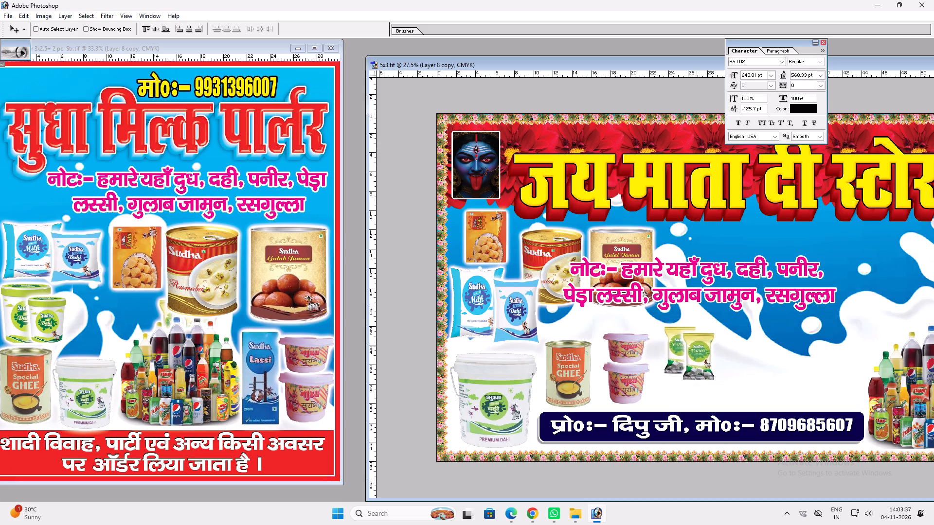
{"action": "left_click_drag", "start_coordinate": [697, 346], "coordinate": [689, 365]}
Copy the two green Sudha Dahi tubs from the सुधा मिल्क पार्लर banner into the 5x3 banner, beyond the Paneer packets.
{"action": "left_click", "coordinate": [63, 369]}
{"action": "left_click", "coordinate": [43, 328], "text": "ctrl"}
{"action": "left_click_drag", "start_coordinate": [43, 328], "coordinate": [57, 278], "text": "ctrl"}
{"action": "key", "text": "ctrl+z"}
{"action": "left_click", "coordinate": [14, 302], "text": "ctrl+shift"}
{"action": "left_click_drag", "start_coordinate": [14, 302], "coordinate": [608, 344]}
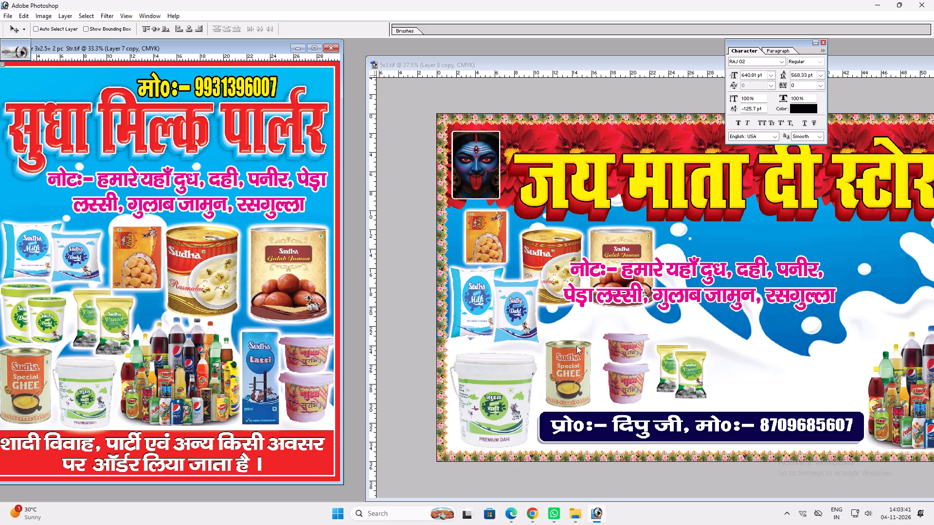
{"action": "left_click_drag", "start_coordinate": [61, 304], "coordinate": [63, 271]}
{"action": "key", "text": "ctrl+z"}
{"action": "left_click_drag", "start_coordinate": [38, 309], "coordinate": [779, 344]}
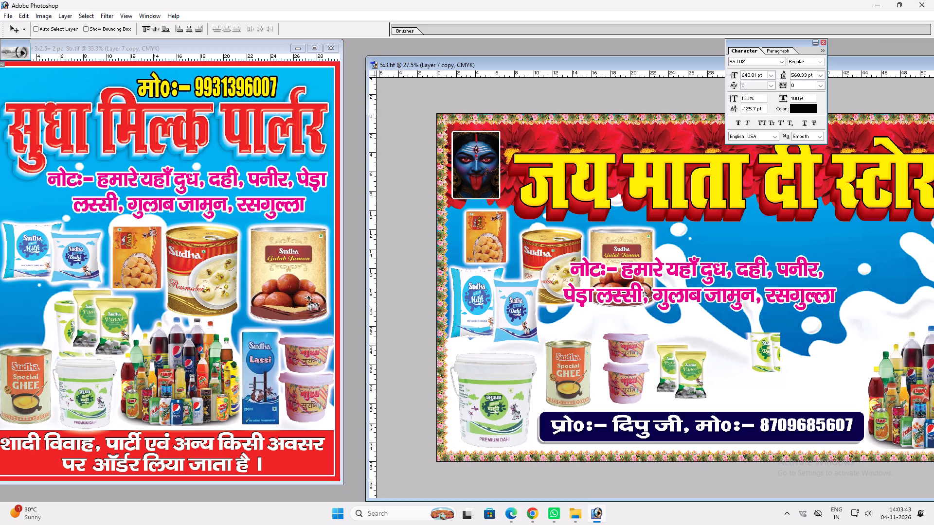
Maximize the 5x3 banner and move the pink नोट text down, clear of the Gulab Jamun tin's label.
{"action": "triple_click", "coordinate": [594, 70]}
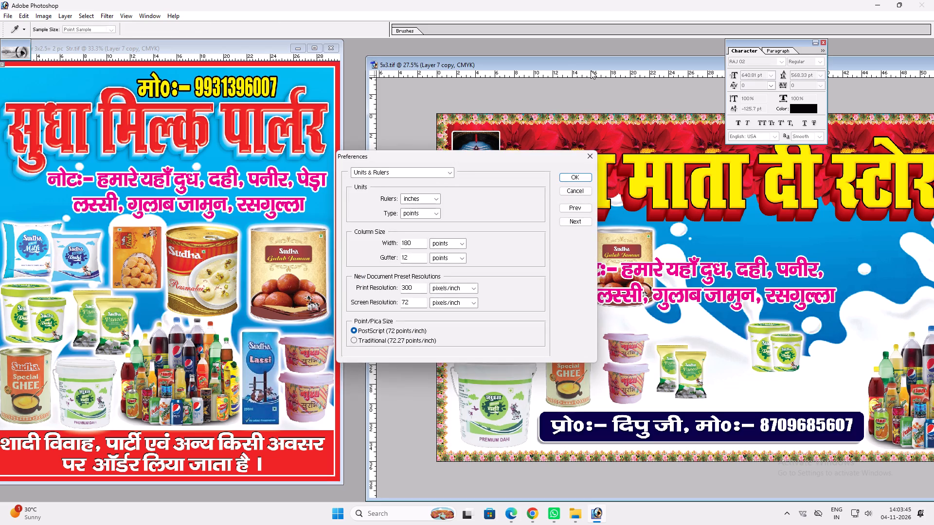
{"action": "key", "text": "Return"}
{"action": "double_click", "coordinate": [567, 65]}
{"action": "key", "text": "v"}
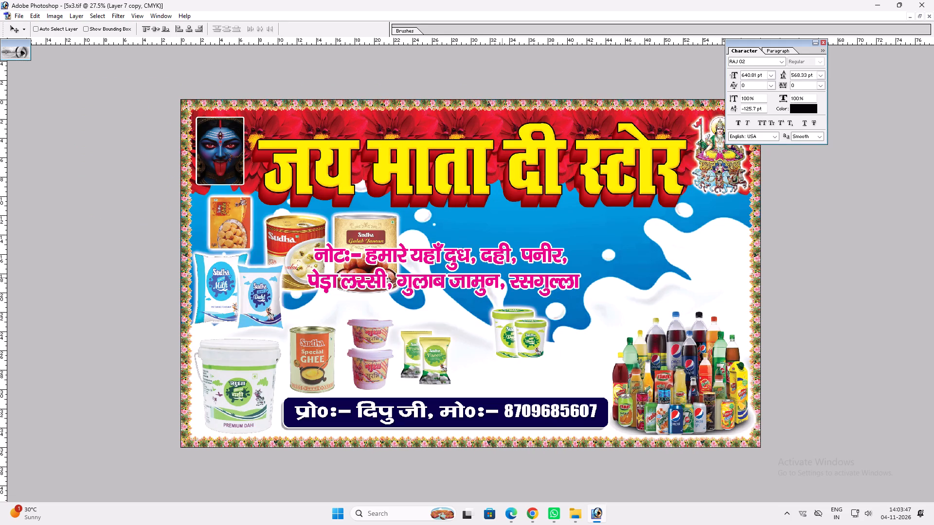
{"action": "left_click", "coordinate": [496, 276], "text": "ctrl"}
{"action": "left_click_drag", "start_coordinate": [496, 276], "coordinate": [492, 301]}
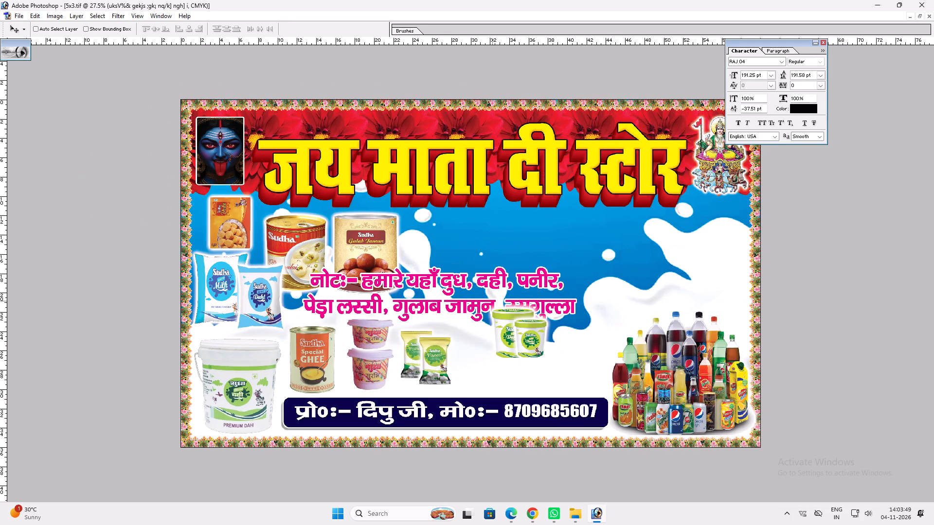
{"action": "left_click", "coordinate": [483, 304]}
Re-break the नोट text into three lines ending at दुध, लस्सी and रसगुल्ला, removing the commas after दुध and लस्सी.
{"action": "key", "text": "t"}
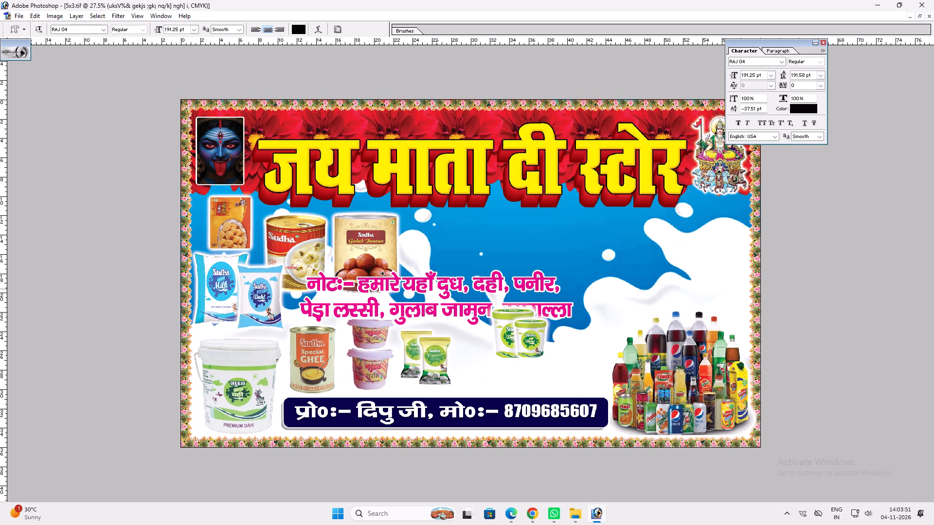
{"action": "left_click", "coordinate": [470, 289]}
{"action": "key", "text": "BackSpace"}
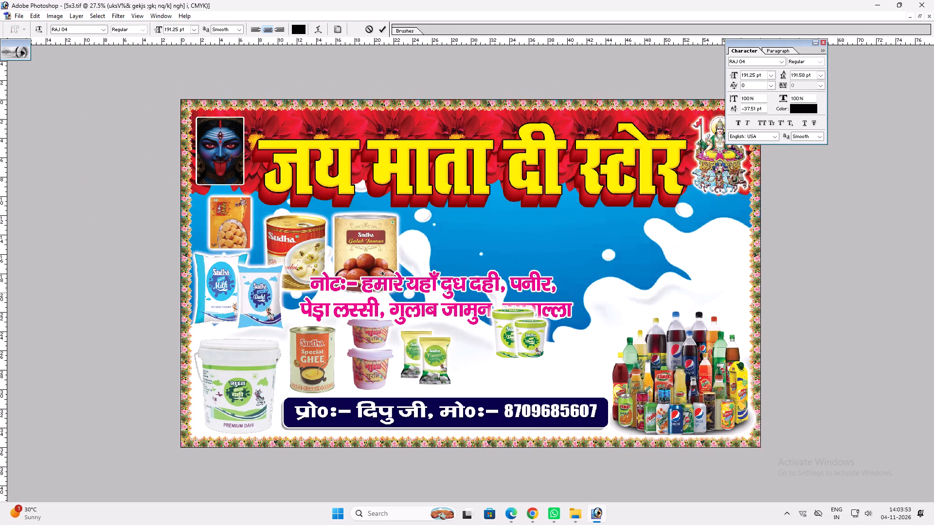
{"action": "key", "text": "Return"}
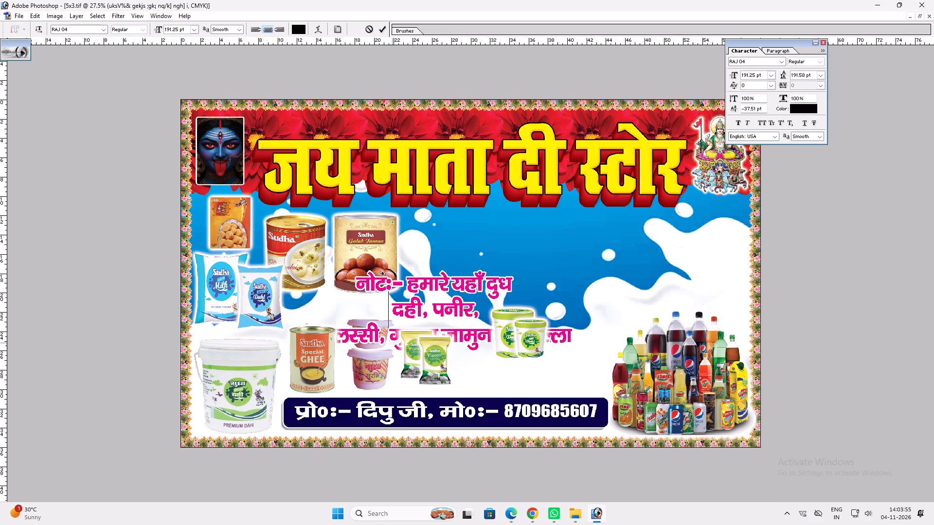
{"action": "left_click", "coordinate": [392, 343]}
{"action": "key", "text": "BackSpace"}
{"action": "key", "text": "BackSpace"}
{"action": "key", "text": "Return"}
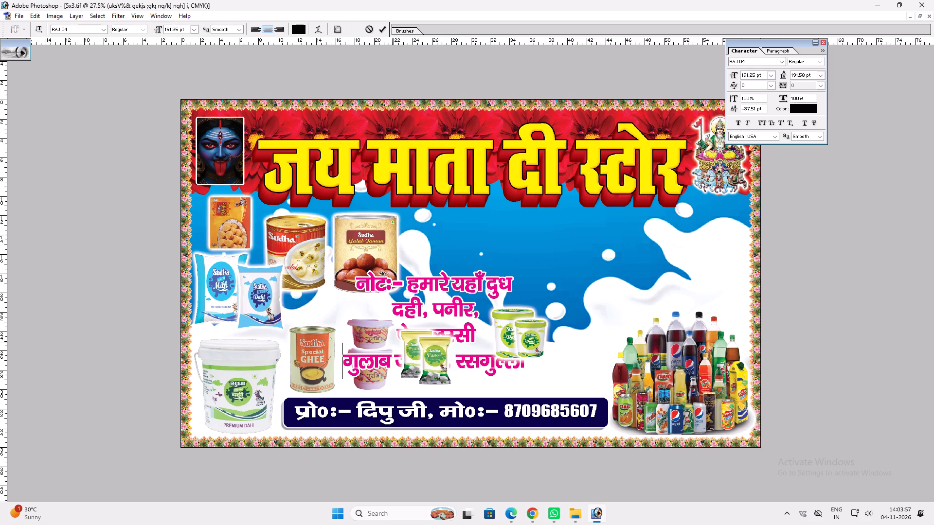
{"action": "key", "text": "Up"}
{"action": "key", "text": "Home"}
{"action": "key", "text": "BackSpace"}
{"action": "left_click_drag", "start_coordinate": [626, 398], "coordinate": [608, 403]}
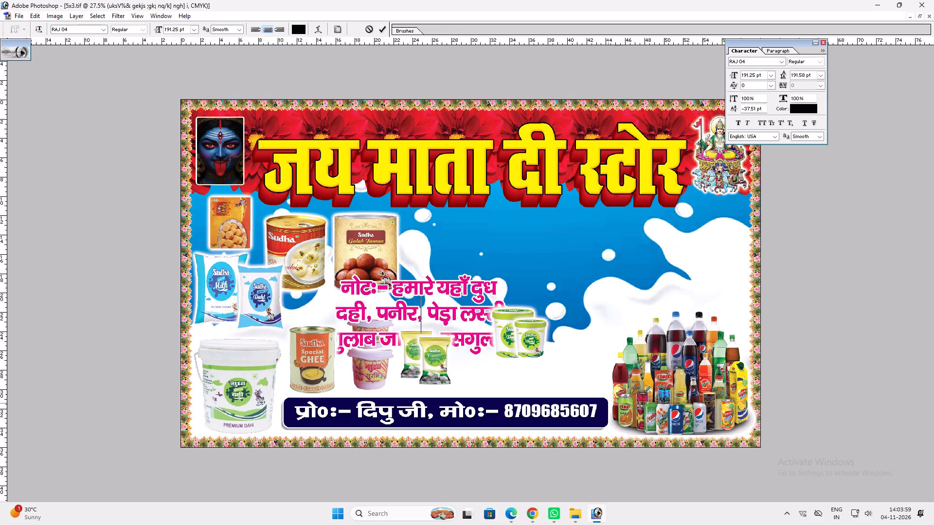
{"action": "left_click_drag", "start_coordinate": [608, 403], "coordinate": [621, 419]}
{"action": "key", "text": "Return"}
Stretch the three-line नोट text wider and taller to fill the area above the contact strip, lowering its top edge slightly.
{"action": "key", "text": "ctrl+t"}
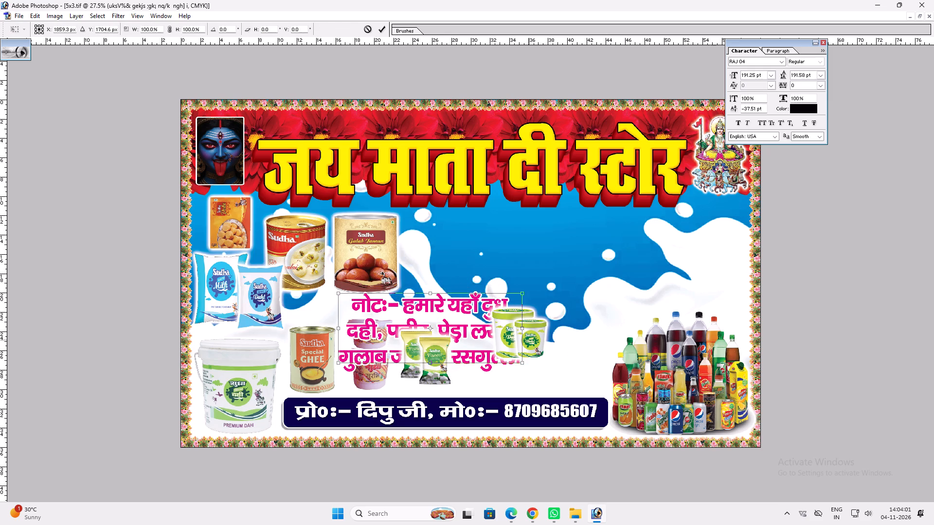
{"action": "left_click_drag", "start_coordinate": [523, 338], "coordinate": [594, 350], "text": "shift"}
{"action": "key", "text": "shift+Return"}
{"action": "key", "text": "v"}
{"action": "key", "text": "ctrl+t"}
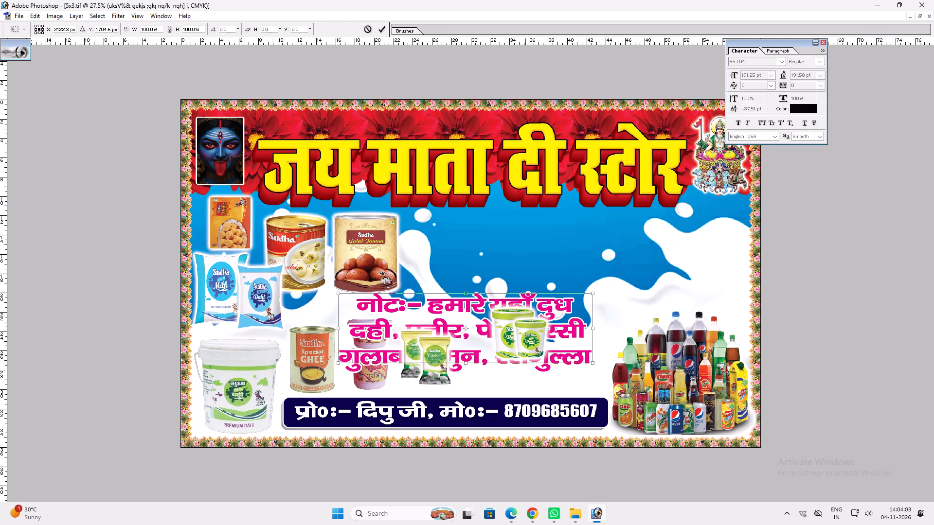
{"action": "left_click_drag", "start_coordinate": [519, 367], "coordinate": [525, 389], "text": "shift"}
{"action": "key", "text": "shift+Return"}
{"action": "key", "text": "v"}
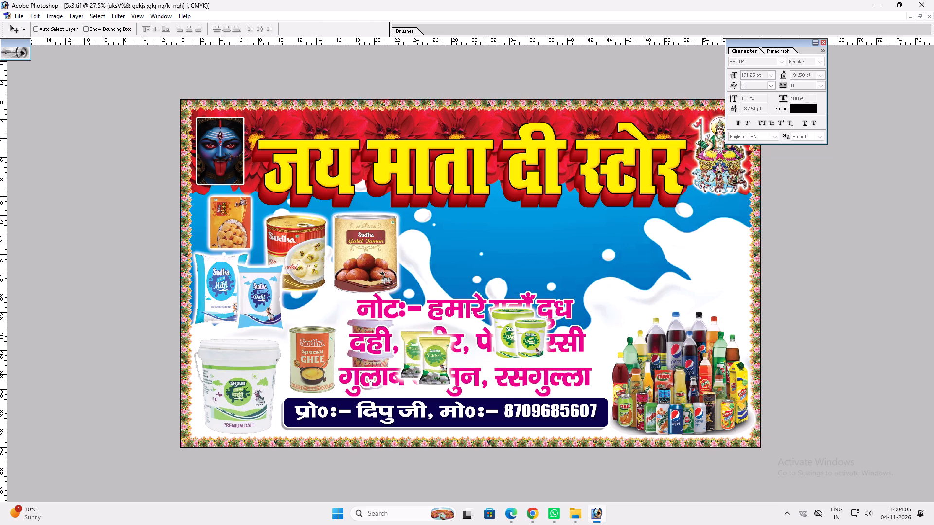
{"action": "key", "text": "ctrl+t"}
{"action": "left_click_drag", "start_coordinate": [557, 297], "coordinate": [551, 307], "text": "shift"}
{"action": "key", "text": "shift+Return"}
{"action": "key", "text": "v"}
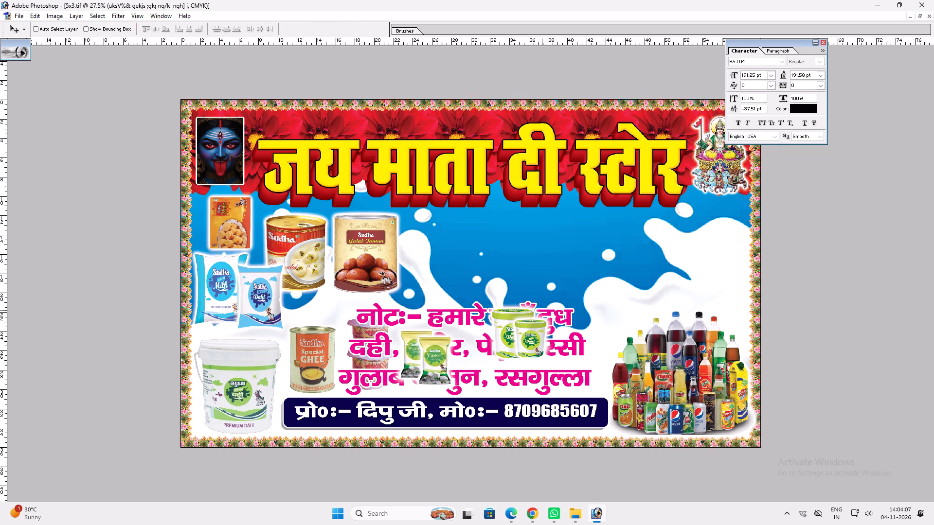
Move the Paneer packets up beside the Gulab Jamun tin and enlarge them to about 132% to match its height.
{"action": "left_click", "coordinate": [517, 345]}
{"action": "key", "text": "v"}
{"action": "left_click", "coordinate": [429, 351], "text": "ctrl"}
{"action": "left_click_drag", "start_coordinate": [431, 350], "coordinate": [442, 241]}
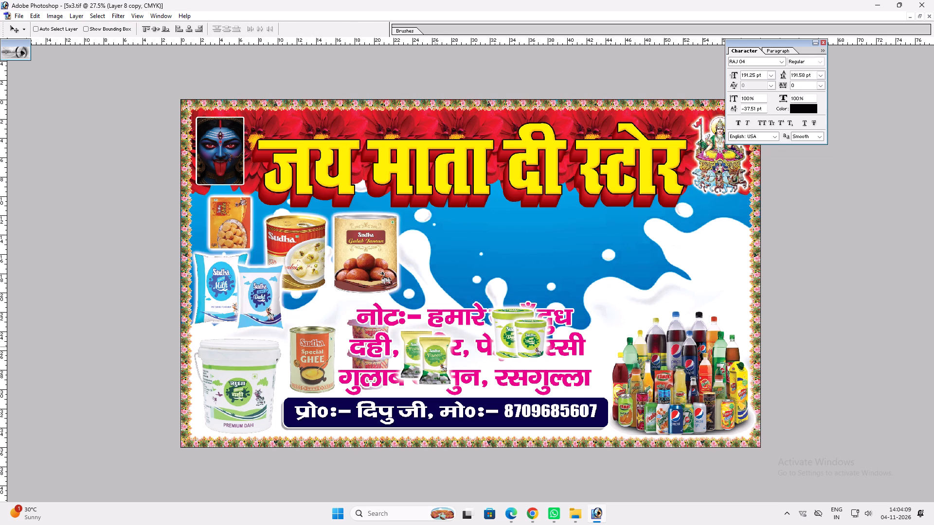
{"action": "left_click_drag", "start_coordinate": [442, 241], "coordinate": [435, 236]}
{"action": "key", "text": "ctrl+t"}
{"action": "left_click_drag", "start_coordinate": [455, 275], "coordinate": [477, 291], "text": "shift"}
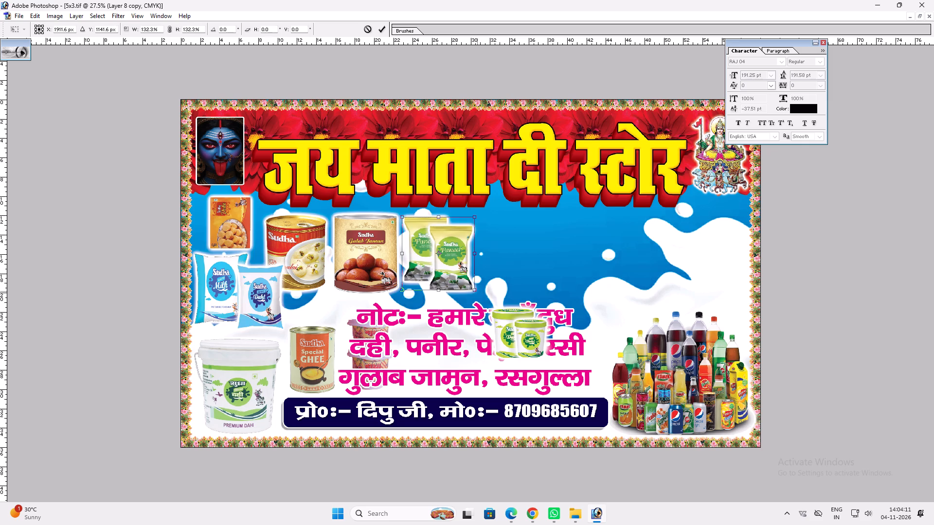
{"action": "left_click_drag", "start_coordinate": [477, 291], "coordinate": [480, 291], "text": "shift"}
{"action": "key", "text": "Return"}
{"action": "key", "text": "v"}
Move the green Dahi tubs up beside the Paneer packets and enlarge them to match the product row.
{"action": "left_click", "coordinate": [522, 335], "text": "ctrl"}
{"action": "left_click_drag", "start_coordinate": [520, 335], "coordinate": [516, 237]}
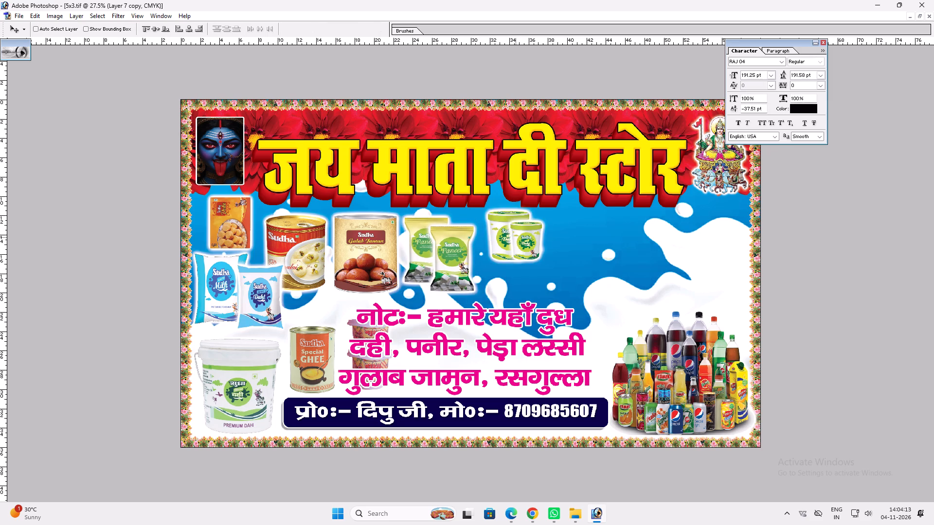
{"action": "left_click_drag", "start_coordinate": [516, 237], "coordinate": [512, 245]}
{"action": "key", "text": "ctrl+t"}
{"action": "left_click_drag", "start_coordinate": [539, 270], "coordinate": [566, 285], "text": "shift"}
{"action": "key", "text": "shift+Return"}
{"action": "key", "text": "v"}
{"action": "left_click_drag", "start_coordinate": [542, 278], "coordinate": [538, 280]}
{"action": "key", "text": "v"}
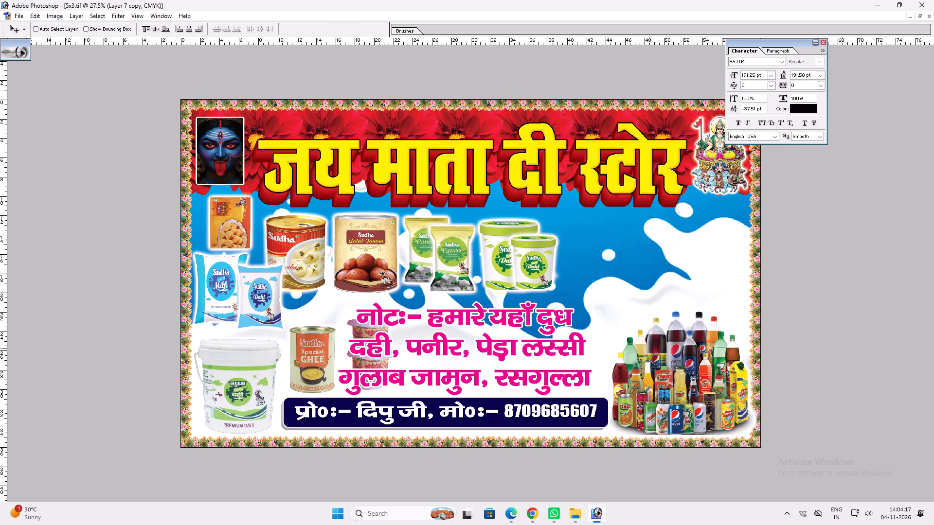
Move the stacked pink Sudha cups to the banner's right edge, above the cold drinks group.
{"action": "left_click", "coordinate": [359, 331], "text": "ctrl"}
{"action": "left_click_drag", "start_coordinate": [359, 331], "coordinate": [602, 248]}
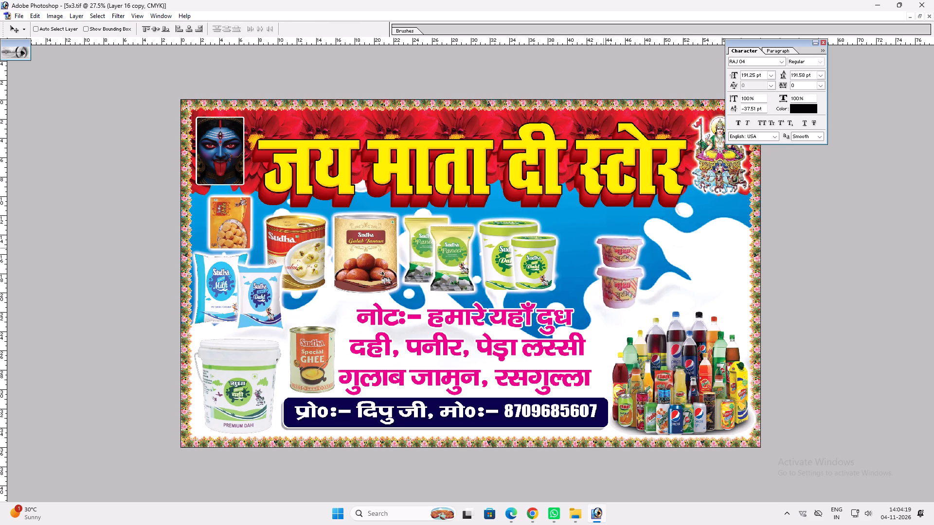
{"action": "left_click_drag", "start_coordinate": [602, 248], "coordinate": [713, 249]}
{"action": "key", "text": "ctrl+t"}
{"action": "key", "text": "Return"}
{"action": "key", "text": "v"}
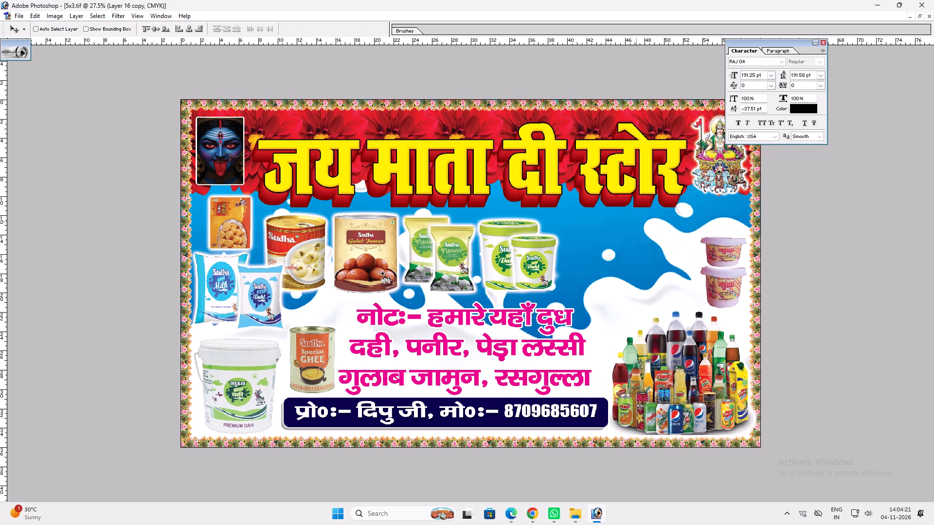
Enlarge the chariot-riding deity picture at the banner's top-right corner down and toward the title.
{"action": "left_click", "coordinate": [703, 164], "text": "ctrl"}
{"action": "key", "text": "ctrl+t"}
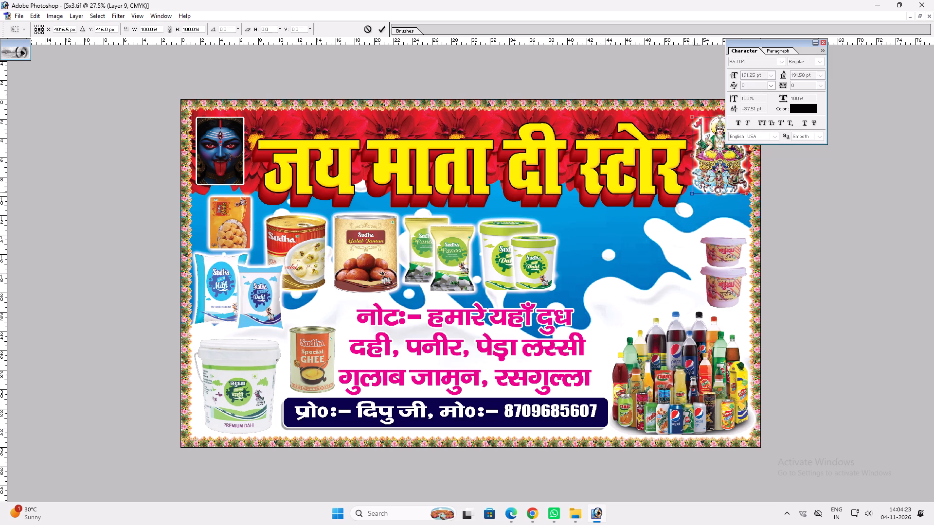
{"action": "left_click_drag", "start_coordinate": [692, 193], "coordinate": [678, 215], "text": "shift"}
{"action": "key", "text": "shift+Return"}
{"action": "key", "text": "v"}
{"action": "left_click", "coordinate": [690, 205]}
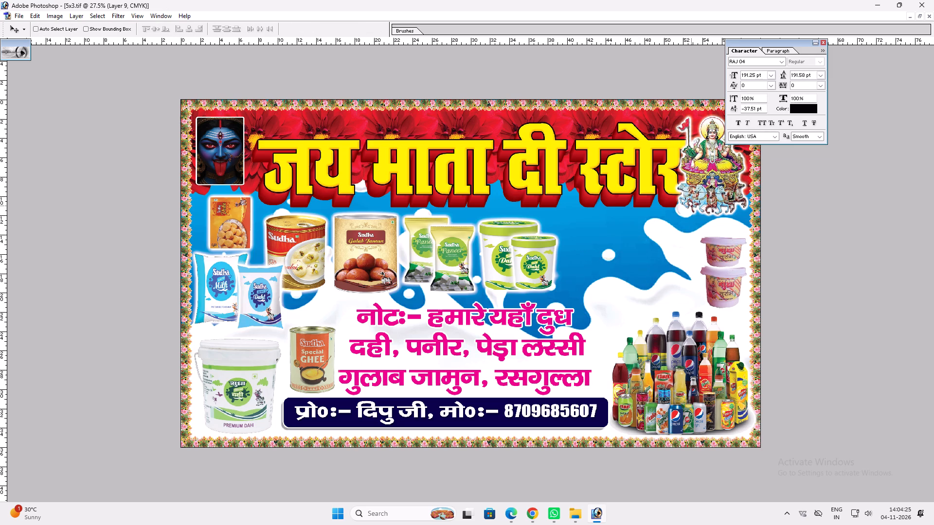
Narrow the जय माता दी स्टोर title to about 93.5% width and reduce its height slightly to clear the deity picture.
{"action": "left_click", "coordinate": [667, 188], "text": "ctrl"}
{"action": "key", "text": "ctrl+t"}
{"action": "left_click_drag", "start_coordinate": [684, 164], "coordinate": [670, 164], "text": "alt+shift"}
{"action": "left_click_drag", "start_coordinate": [626, 209], "coordinate": [629, 204], "text": "shift"}
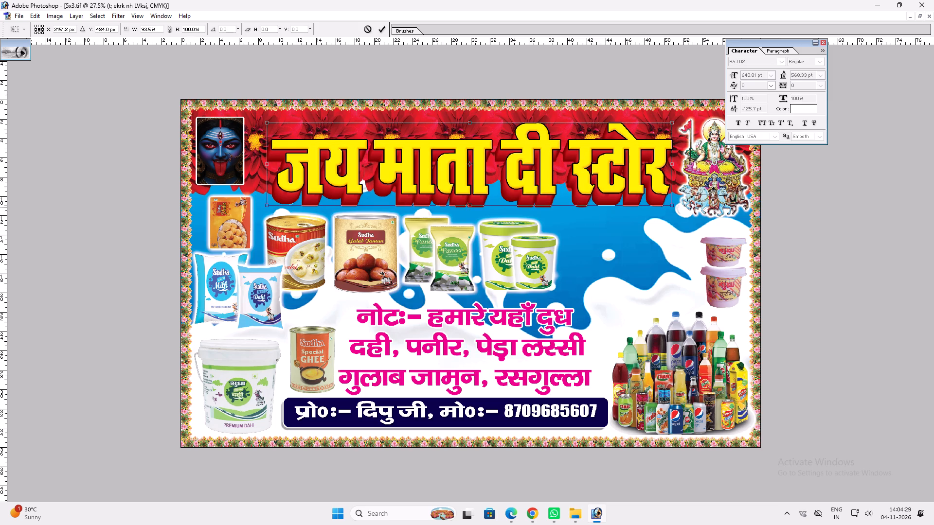
{"action": "left_click_drag", "start_coordinate": [629, 204], "coordinate": [629, 201], "text": "shift"}
{"action": "key", "text": "shift+Return"}
{"action": "key", "text": "v"}
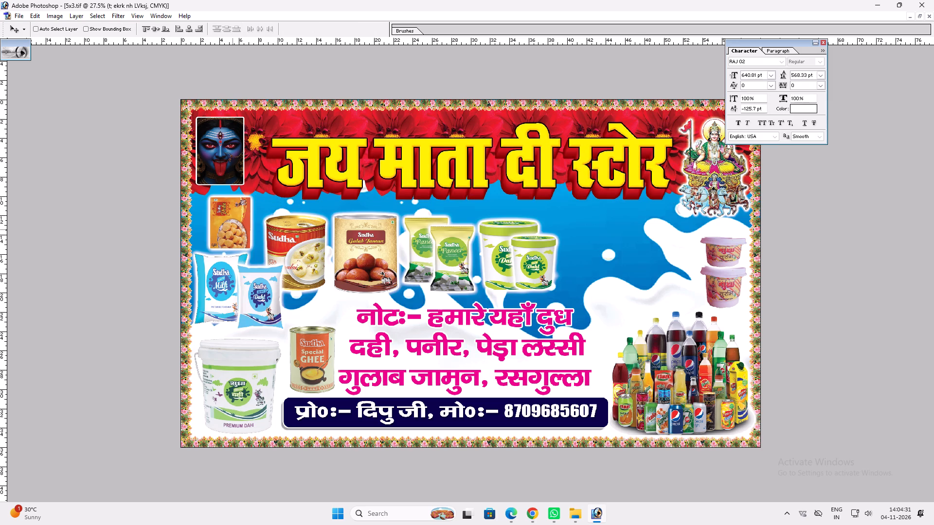
Move the orange sweets box from beside the Rasmalai tin to the space between the Dahi tubs and pink cups.
{"action": "left_click", "coordinate": [233, 223], "text": "ctrl"}
{"action": "left_click_drag", "start_coordinate": [233, 208], "coordinate": [630, 265]}
Enlarge the blue-faced goddess picture down and toward the title to fill the banner's top-left corner.
{"action": "left_click", "coordinate": [218, 171], "text": "ctrl"}
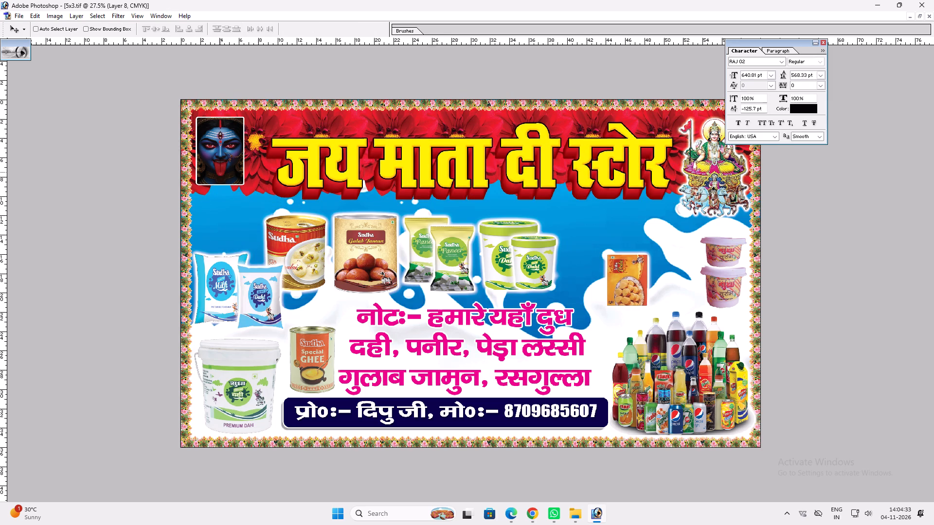
{"action": "key", "text": "ctrl+t"}
{"action": "left_click_drag", "start_coordinate": [242, 183], "coordinate": [261, 200], "text": "shift"}
{"action": "key", "text": "shift+Return"}
{"action": "key", "text": "v"}
{"action": "left_click", "coordinate": [256, 203]}
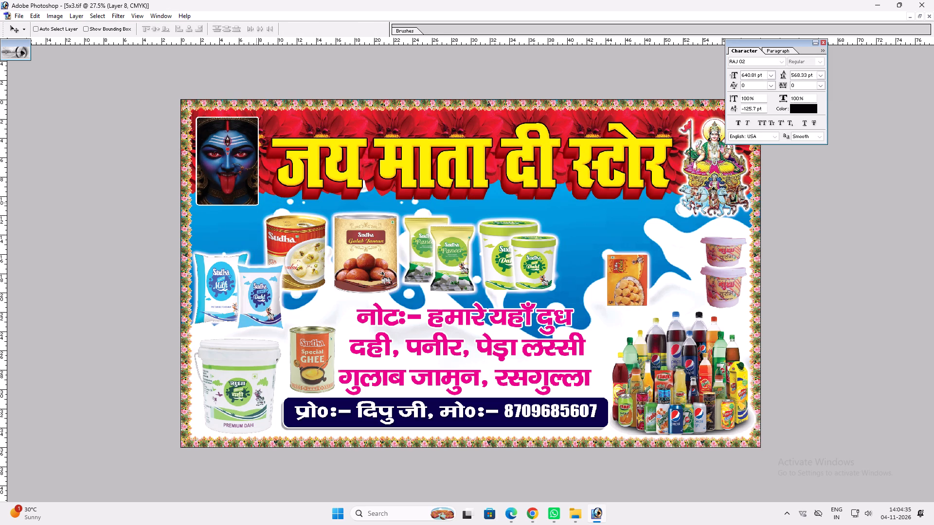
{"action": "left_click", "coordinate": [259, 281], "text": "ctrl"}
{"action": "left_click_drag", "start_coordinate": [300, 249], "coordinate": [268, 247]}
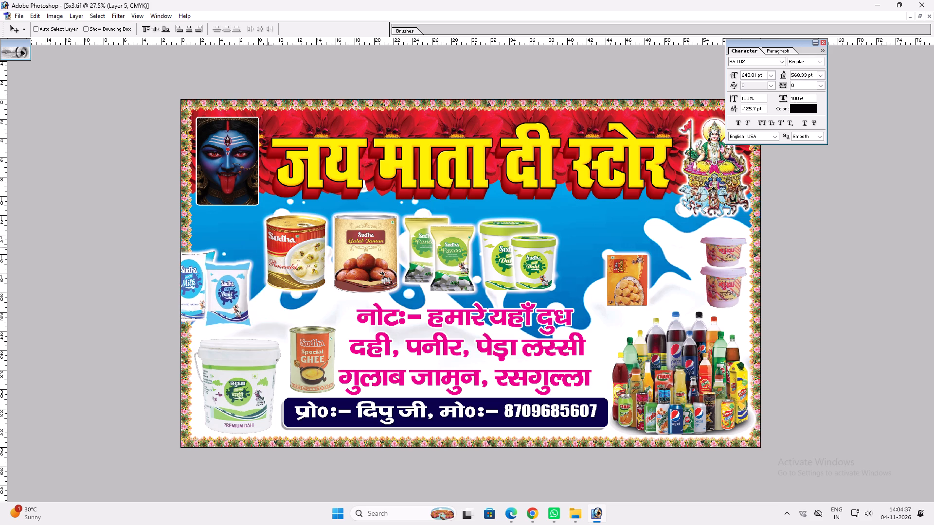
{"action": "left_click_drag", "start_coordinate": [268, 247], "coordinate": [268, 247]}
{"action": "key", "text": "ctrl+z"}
Enlarge the Sudha Milk and Dahi pouches upward so their top lines up with the product row below the goddess picture.
{"action": "key", "text": "ctrl+t"}
{"action": "left_click_drag", "start_coordinate": [287, 253], "coordinate": [289, 250], "text": "shift"}
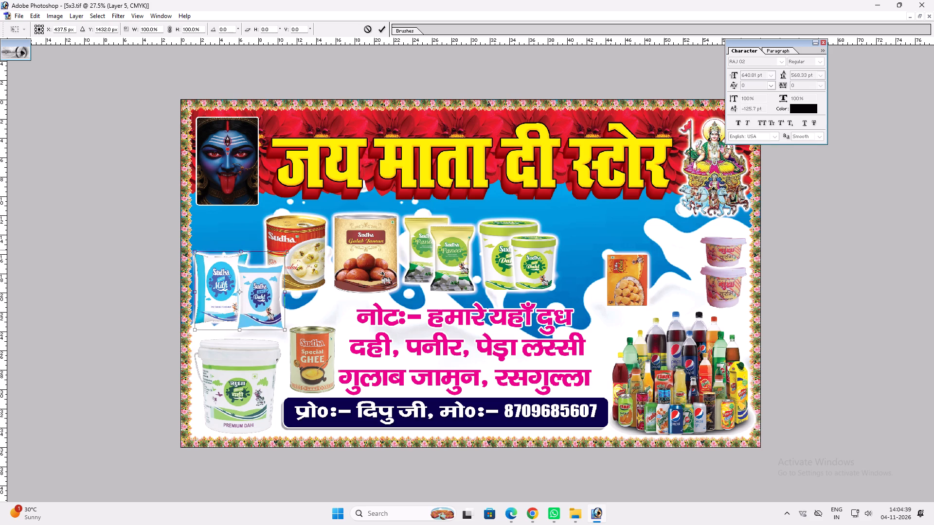
{"action": "left_click_drag", "start_coordinate": [289, 250], "coordinate": [301, 225], "text": "shift"}
{"action": "key", "text": "shift+Return"}
{"action": "key", "text": "ctrl+t"}
{"action": "left_click_drag", "start_coordinate": [262, 228], "coordinate": [262, 221]}
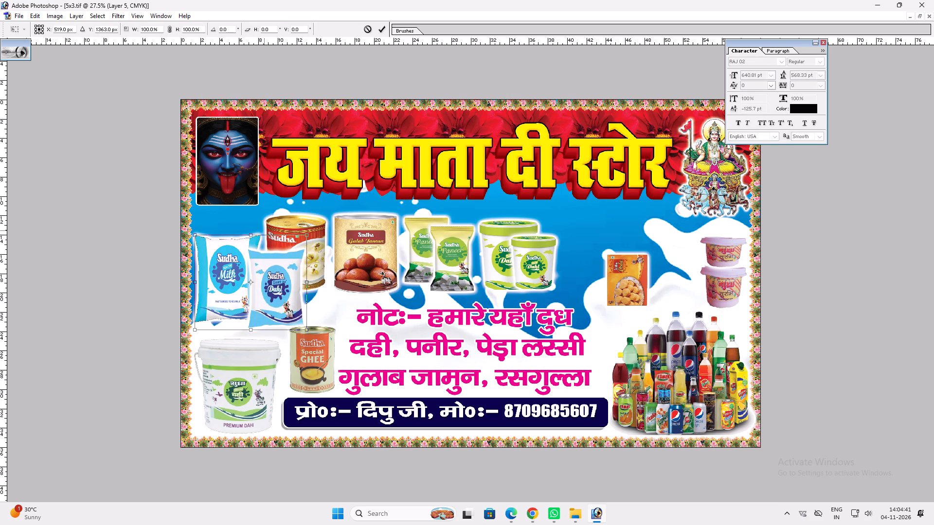
{"action": "left_click_drag", "start_coordinate": [263, 232], "coordinate": [265, 214], "text": "shift"}
{"action": "key", "text": "shift+Return"}
{"action": "key", "text": "v"}
Shift the Rasmalai and Gulab Jamun tins along the product row, clear of the pouches, trimming the Gulab Jamun tin's height slightly.
{"action": "left_click", "coordinate": [306, 243], "text": "ctrl"}
{"action": "left_click_drag", "start_coordinate": [306, 243], "coordinate": [349, 247]}
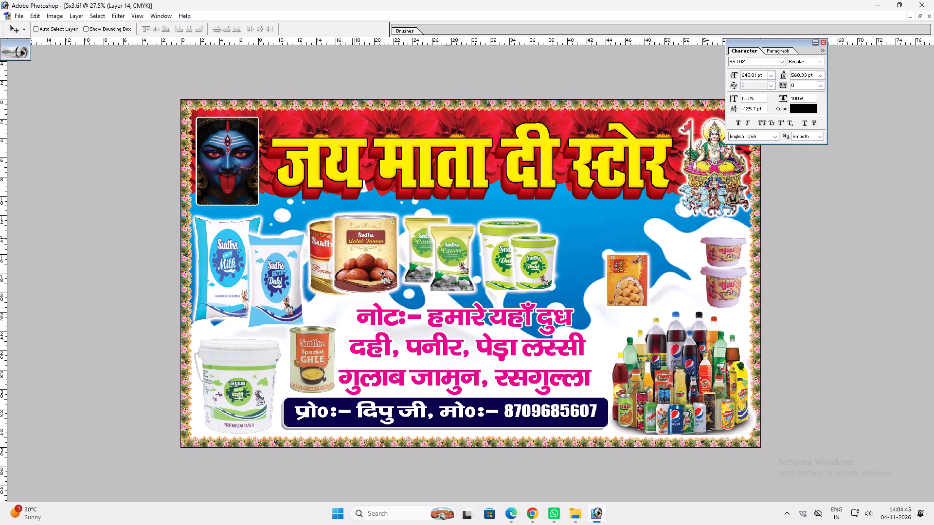
{"action": "left_click", "coordinate": [352, 238], "text": "ctrl"}
{"action": "left_click_drag", "start_coordinate": [351, 239], "coordinate": [394, 241], "text": "shift"}
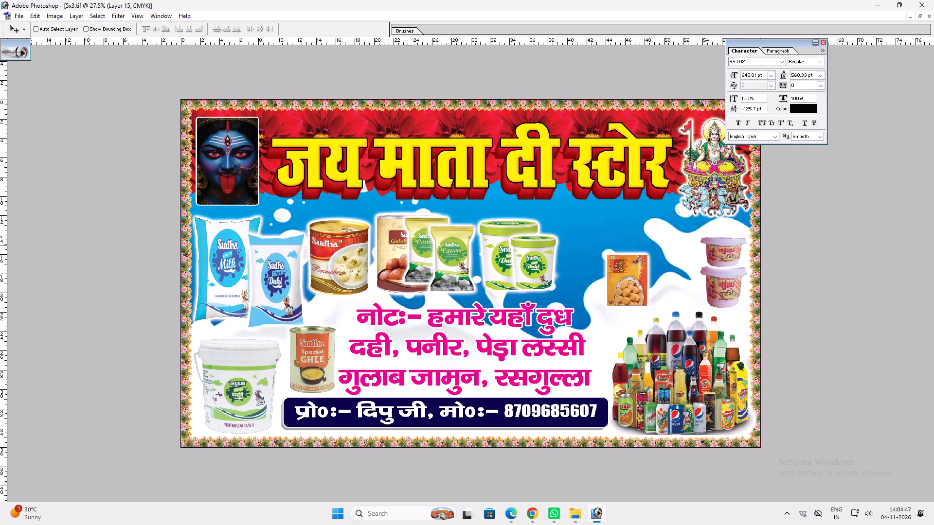
{"action": "key", "text": "ctrl+t"}
{"action": "left_click_drag", "start_coordinate": [435, 213], "coordinate": [428, 215], "text": "shift"}
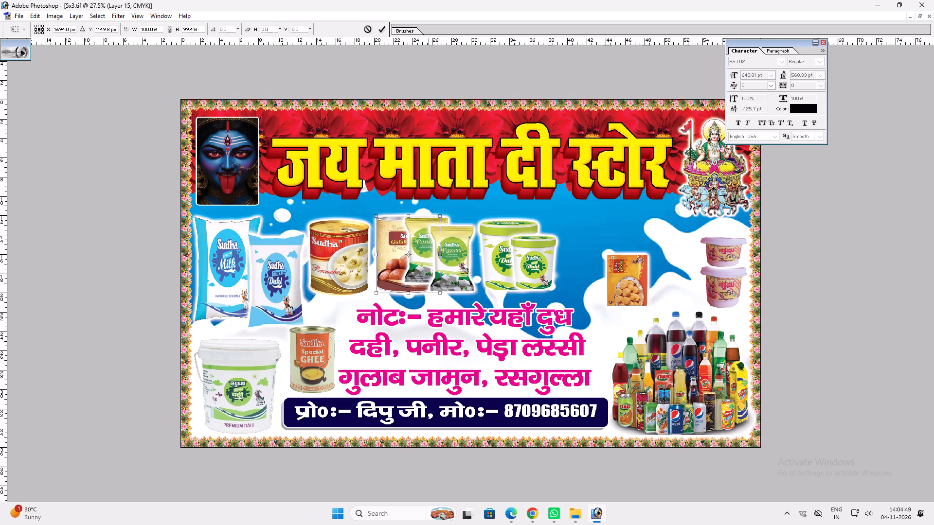
{"action": "left_click", "coordinate": [426, 217], "text": "shift"}
{"action": "key", "text": "shift+Return"}
{"action": "key", "text": "v"}
Shift the Paneer packets and green Dahi tubs along the row so they stand separately beside the Gulab Jamun tin.
{"action": "left_click", "coordinate": [409, 227], "text": "ctrl"}
{"action": "left_click", "coordinate": [417, 229], "text": "ctrl"}
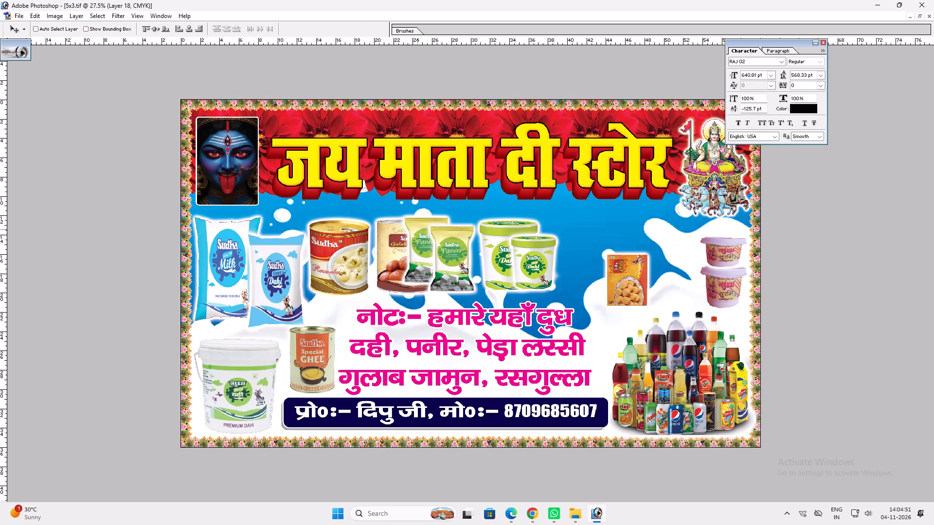
{"action": "left_click_drag", "start_coordinate": [417, 229], "coordinate": [458, 230]}
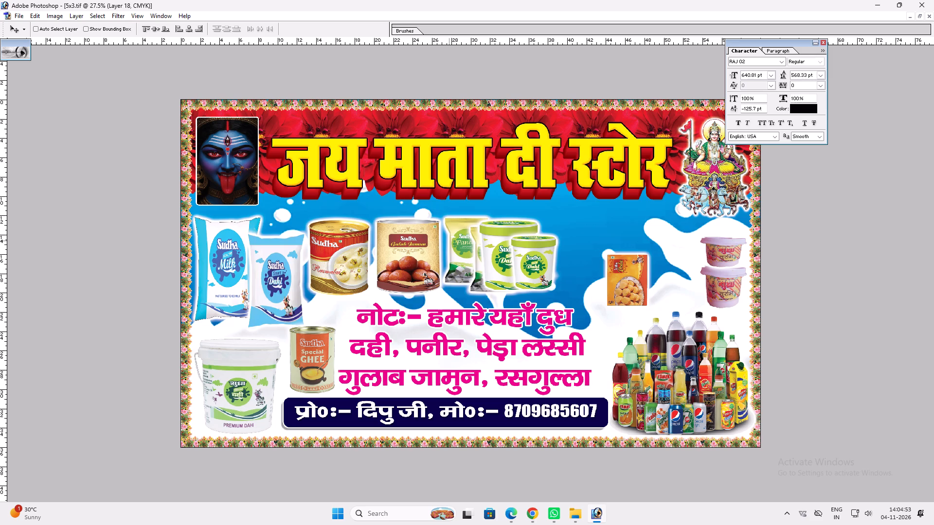
{"action": "left_click", "coordinate": [463, 241]}
{"action": "left_click", "coordinate": [529, 252], "text": "ctrl"}
{"action": "left_click_drag", "start_coordinate": [530, 250], "coordinate": [584, 247]}
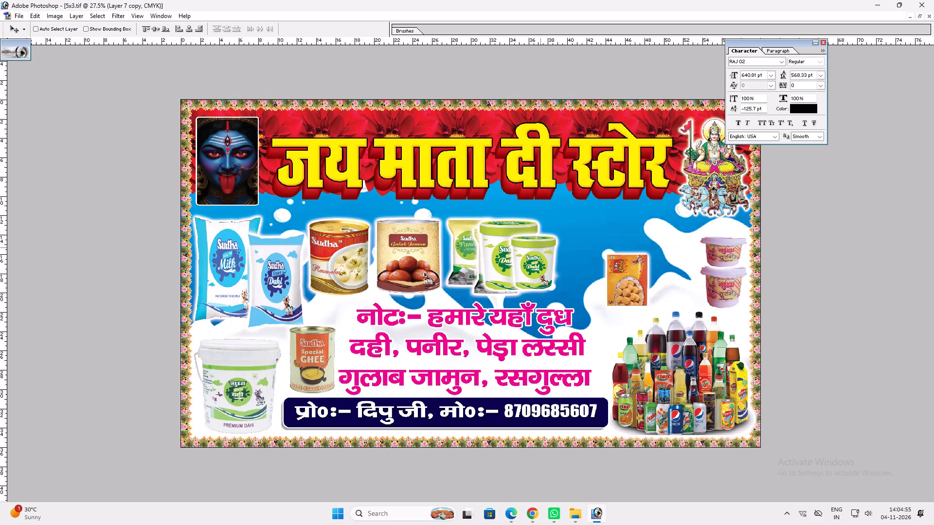
{"action": "left_click_drag", "start_coordinate": [584, 247], "coordinate": [575, 255]}
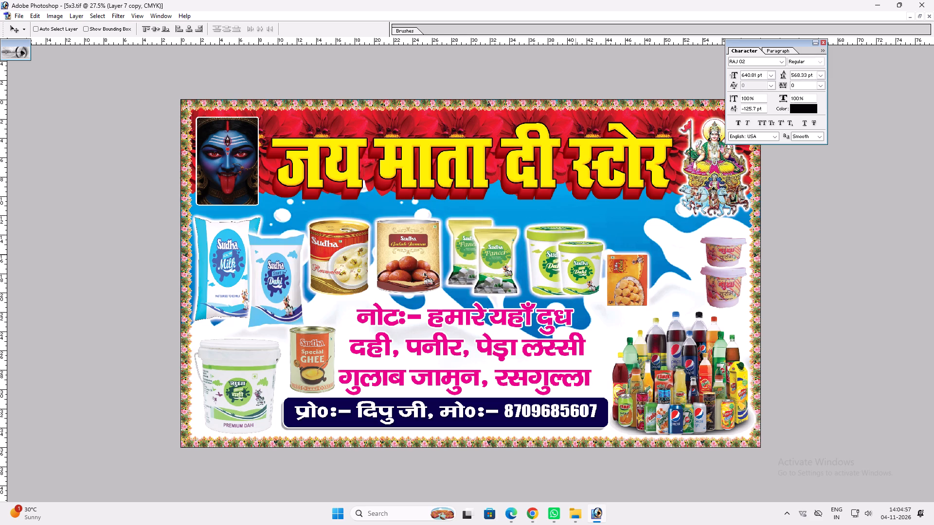
{"action": "left_click_drag", "start_coordinate": [575, 255], "coordinate": [576, 253]}
Stretch the जय माता दी स्टोर title slightly taller down toward the product row.
{"action": "left_click", "coordinate": [549, 179], "text": "ctrl"}
{"action": "key", "text": "ctrl+t"}
{"action": "left_click_drag", "start_coordinate": [562, 194], "coordinate": [559, 201], "text": "shift"}
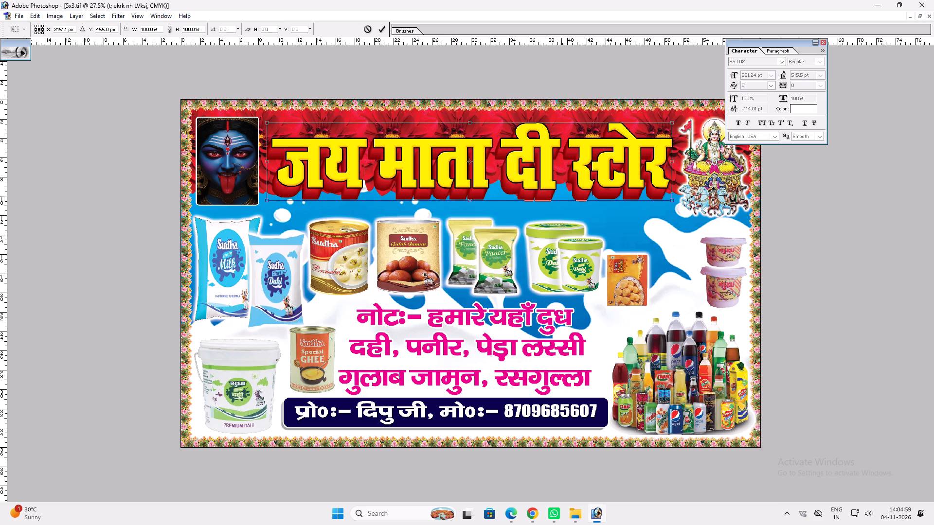
{"action": "left_click_drag", "start_coordinate": [559, 201], "coordinate": [559, 202], "text": "shift"}
{"action": "key", "text": "shift+Return"}
{"action": "key", "text": "v"}
Move the orange sweets box up beside the Dahi tubs and enlarge it to about 140% to match the product row.
{"action": "left_click", "coordinate": [617, 267], "text": "ctrl"}
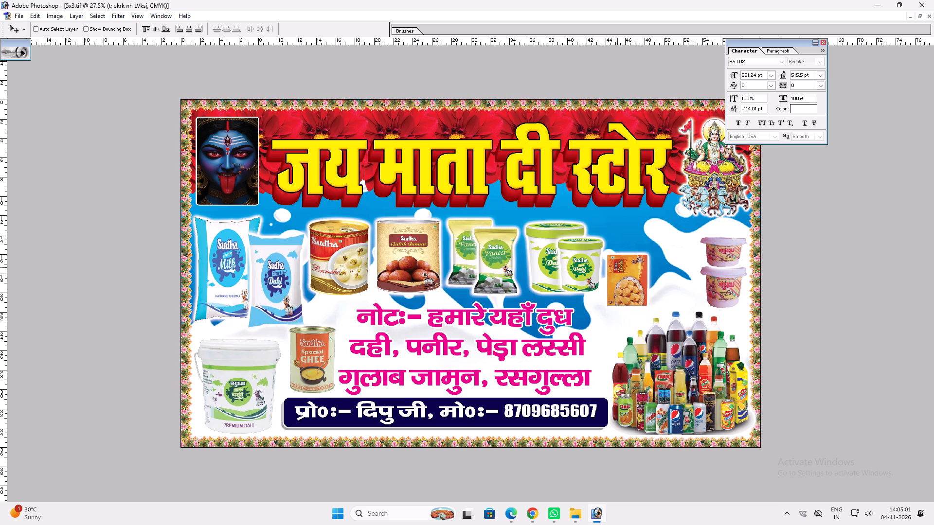
{"action": "left_click_drag", "start_coordinate": [616, 269], "coordinate": [625, 231]}
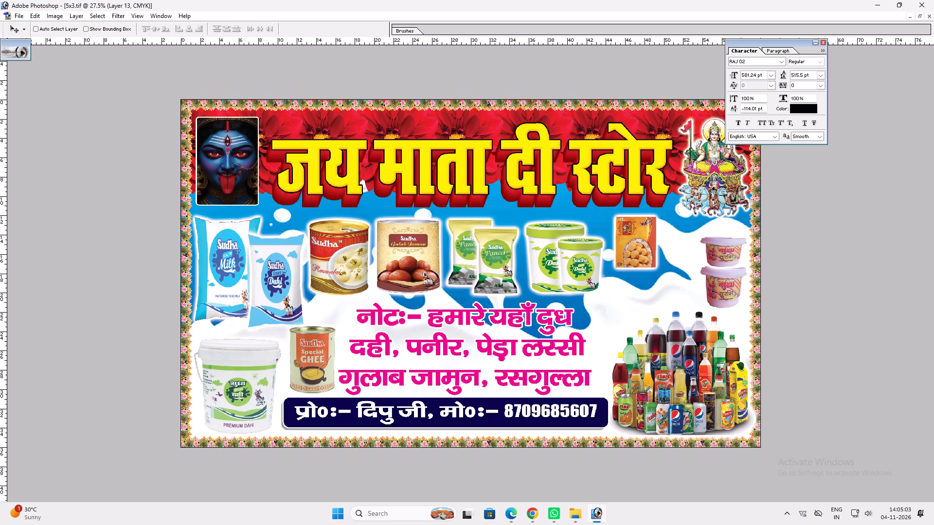
{"action": "key", "text": "ctrl+t"}
{"action": "left_click_drag", "start_coordinate": [655, 270], "coordinate": [680, 283], "text": "shift"}
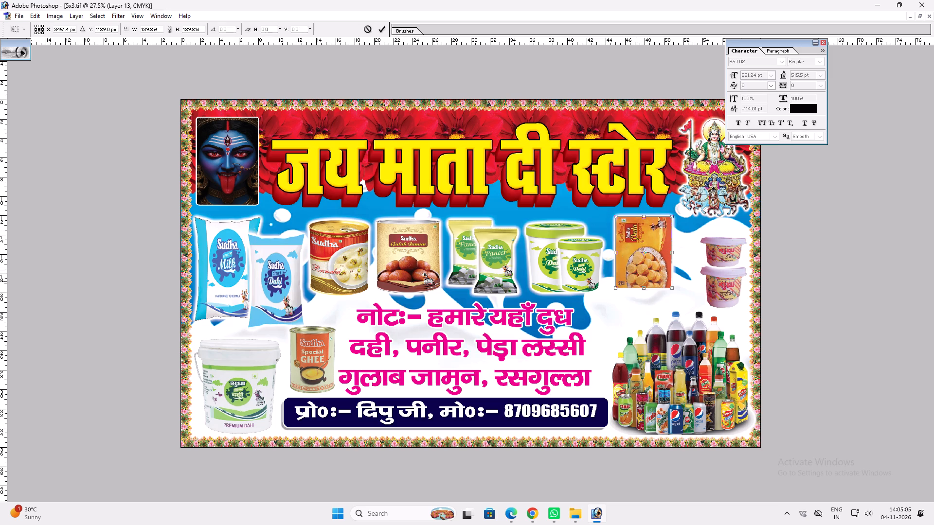
{"action": "key", "text": "Return"}
Duplicate the orange sweets box and scale the copy down so it overlaps the lower front of the original.
{"action": "key", "text": "v"}
{"action": "left_click_drag", "start_coordinate": [646, 270], "coordinate": [663, 278], "text": "alt"}
{"action": "key", "text": "ctrl+t"}
{"action": "left_click_drag", "start_coordinate": [691, 297], "coordinate": [684, 284], "text": "alt+shift"}
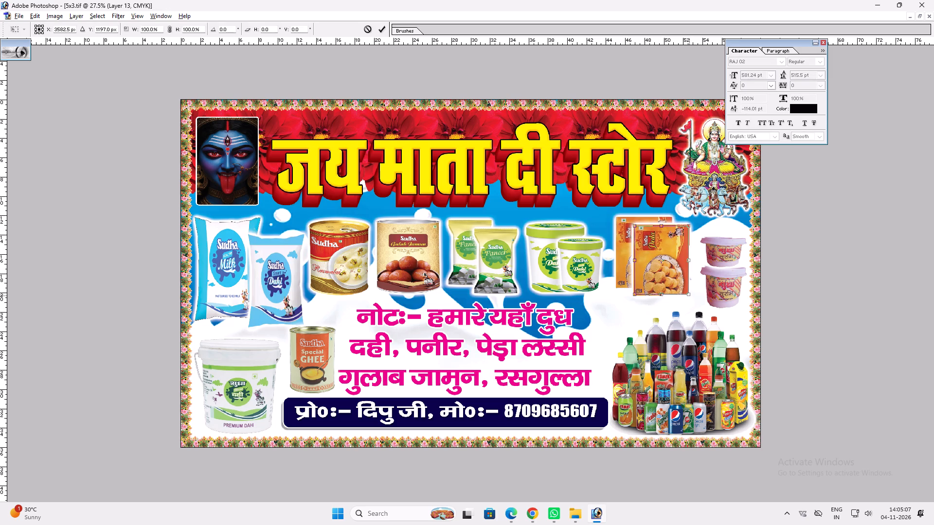
{"action": "left_click_drag", "start_coordinate": [684, 284], "coordinate": [684, 284], "text": "alt+shift"}
{"action": "key", "text": "shift+Return"}
{"action": "key", "text": "v"}
{"action": "key", "text": "v"}
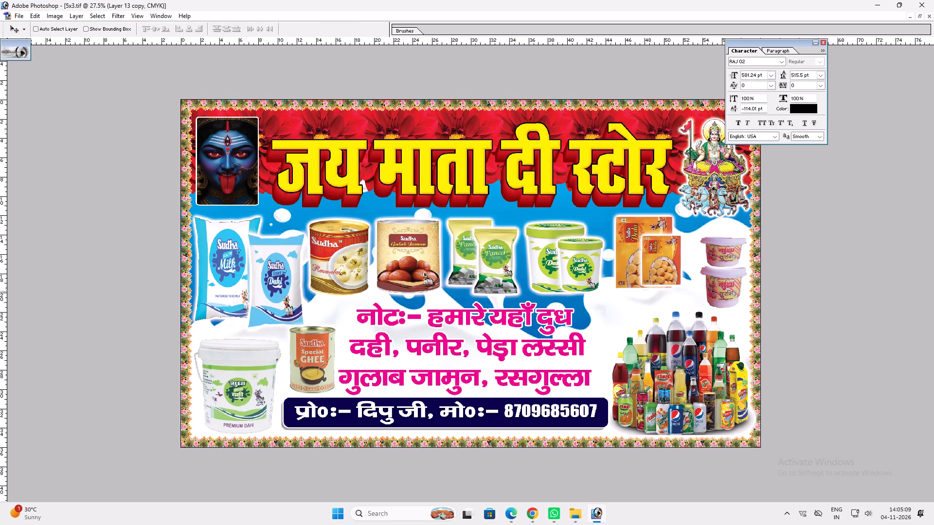
Move the stacked pink Sudha cups up and inward beside the two orange sweets boxes.
{"action": "left_click", "coordinate": [722, 282], "text": "ctrl"}
{"action": "left_click_drag", "start_coordinate": [722, 281], "coordinate": [713, 276]}
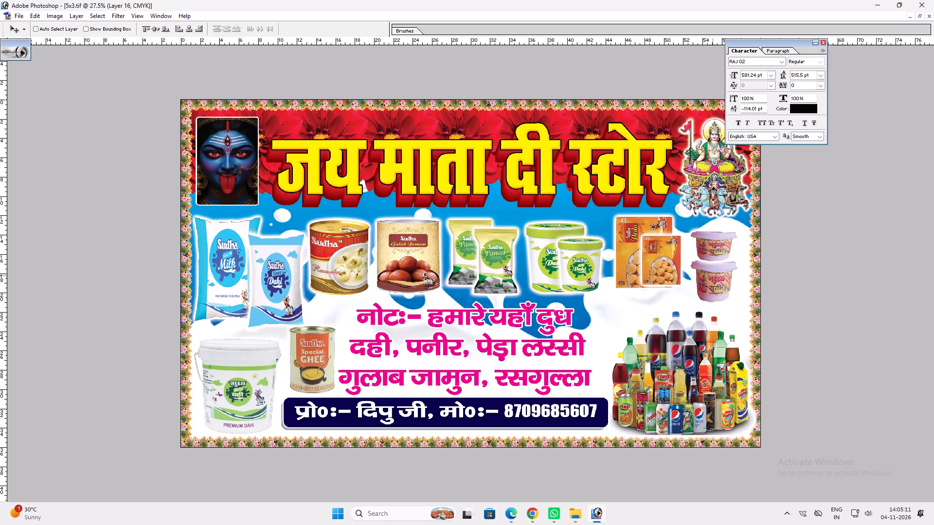
{"action": "left_click_drag", "start_coordinate": [713, 276], "coordinate": [713, 276]}
Stretch the cold drinks group upward to about 113% height, filling the space below the sweets boxes and cups.
{"action": "left_click", "coordinate": [717, 357], "text": "ctrl"}
{"action": "key", "text": "ctrl+t"}
{"action": "left_click_drag", "start_coordinate": [650, 313], "coordinate": [652, 296], "text": "shift"}
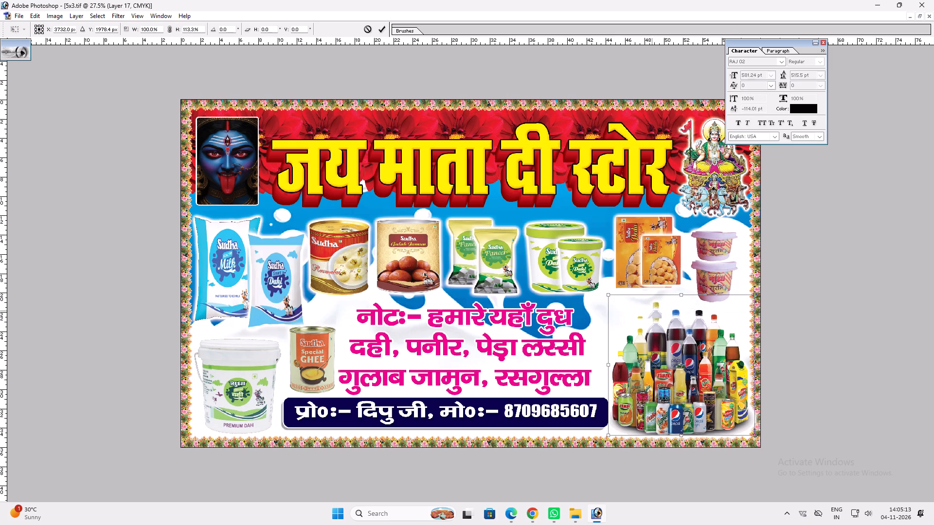
{"action": "key", "text": "shift+Return"}
{"action": "key", "text": "v"}
Nudge the three-line नोट text toward the cold drinks and stretch it wider to meet them.
{"action": "double_click", "coordinate": [567, 317], "text": "ctrl"}
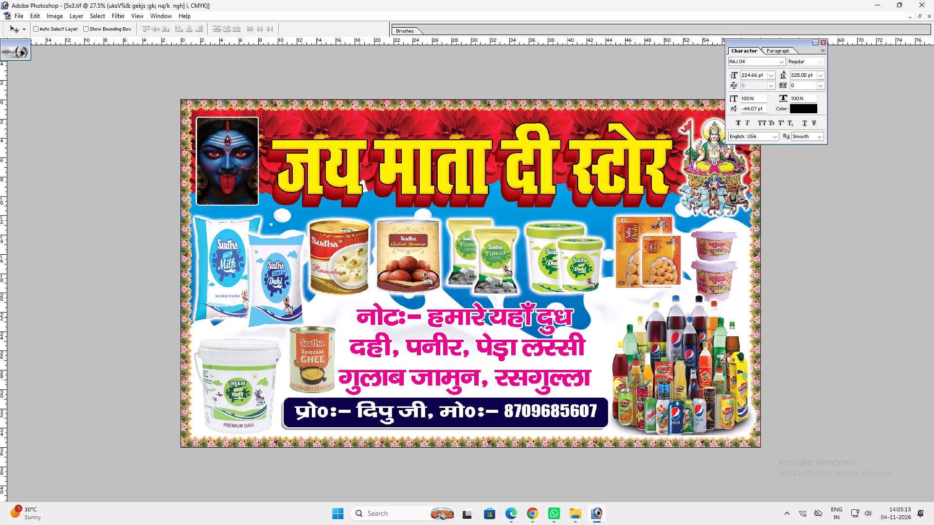
{"action": "key", "text": "ctrl+t"}
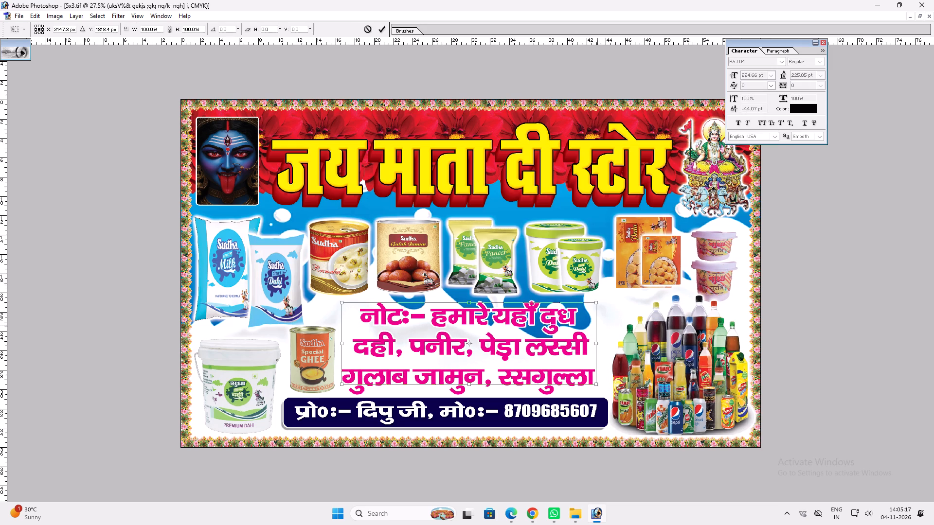
{"action": "left_click_drag", "start_coordinate": [597, 326], "coordinate": [608, 324], "text": "shift"}
{"action": "key", "text": "shift+Return"}
{"action": "key", "text": "v"}
{"action": "left_click", "coordinate": [554, 340]}
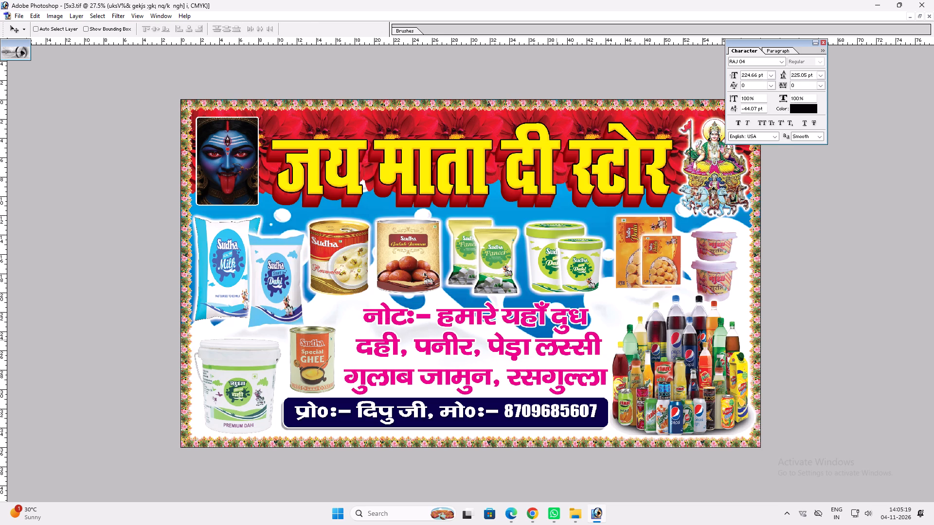
Lower the top of the cold drinks group slightly to clear the pink cups.
{"action": "left_click", "coordinate": [704, 331], "text": "ctrl"}
{"action": "key", "text": "ctrl+t"}
{"action": "left_click_drag", "start_coordinate": [690, 297], "coordinate": [690, 302], "text": "shift"}
{"action": "key", "text": "shift+Return"}
{"action": "key", "text": "v"}
Enlarge the two overlapping orange sweets boxes together slightly, extending them down and toward the Dahi tubs.
{"action": "left_click", "coordinate": [669, 268], "text": "ctrl"}
{"action": "left_click", "coordinate": [638, 263], "text": "ctrl+shift"}
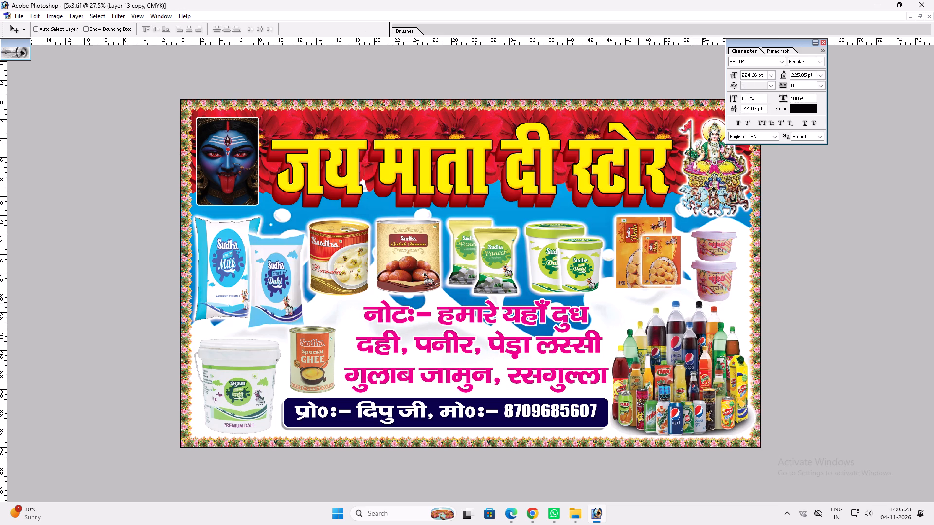
{"action": "key", "text": "ctrl+t"}
{"action": "right_click", "coordinate": [663, 271]}
{"action": "left_click", "coordinate": [658, 271]}
{"action": "key", "text": "v"}
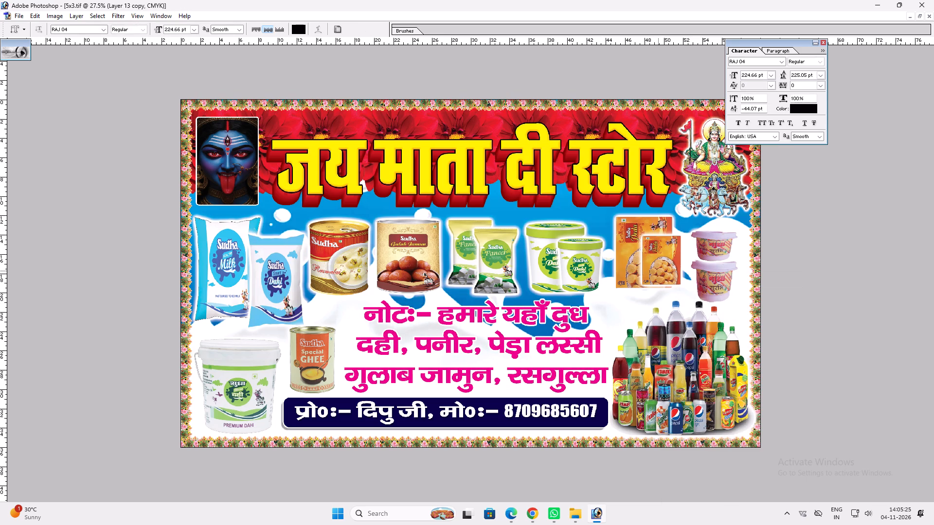
{"action": "right_click", "coordinate": [658, 268]}
{"action": "left_click", "coordinate": [663, 268]}
{"action": "right_click", "coordinate": [663, 260]}
{"action": "left_click_drag", "start_coordinate": [668, 264], "coordinate": [673, 267]}
{"action": "left_click", "coordinate": [671, 262]}
{"action": "key", "text": "ctrl+z"}
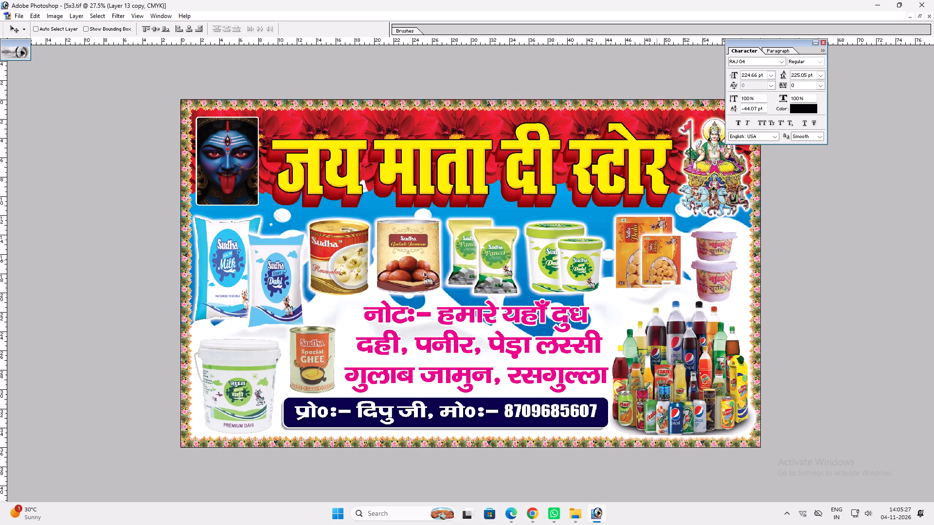
{"action": "key", "text": "ctrl+t"}
{"action": "left_click_drag", "start_coordinate": [615, 285], "coordinate": [609, 287], "text": "shift"}
{"action": "key", "text": "shift+Return"}
{"action": "key", "text": "v"}
Enlarge the stacked pink Sudha cups up and out to the floral border, raising their base slightly above the cold drinks.
{"action": "left_click", "coordinate": [724, 245], "text": "ctrl"}
{"action": "key", "text": "ctrl+t"}
{"action": "left_click_drag", "start_coordinate": [742, 230], "coordinate": [748, 228], "text": "shift"}
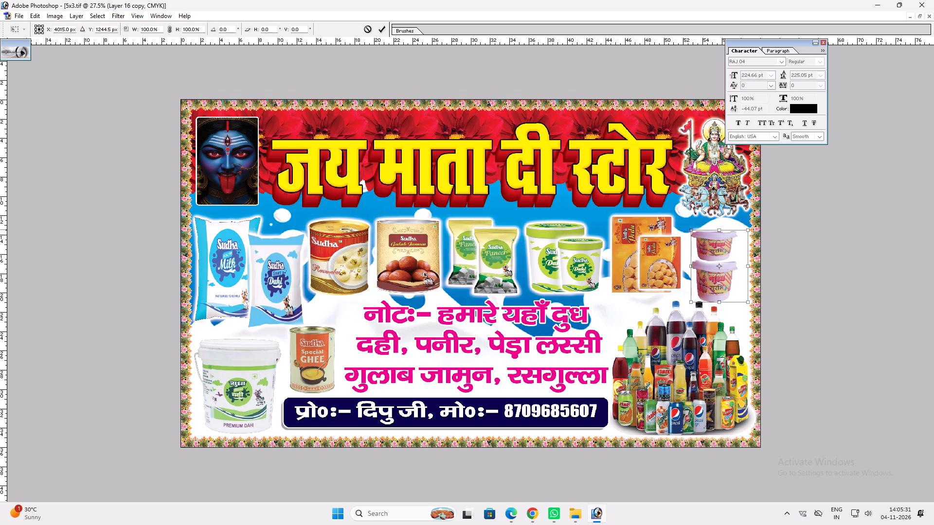
{"action": "left_click_drag", "start_coordinate": [748, 228], "coordinate": [749, 228], "text": "shift"}
{"action": "left_click_drag", "start_coordinate": [749, 232], "coordinate": [755, 230], "text": "shift"}
{"action": "left_click_drag", "start_coordinate": [749, 248], "coordinate": [759, 246], "text": "shift"}
{"action": "key", "text": "shift+Return"}
{"action": "key", "text": "ctrl+t"}
{"action": "left_click_drag", "start_coordinate": [721, 299], "coordinate": [725, 297], "text": "shift"}
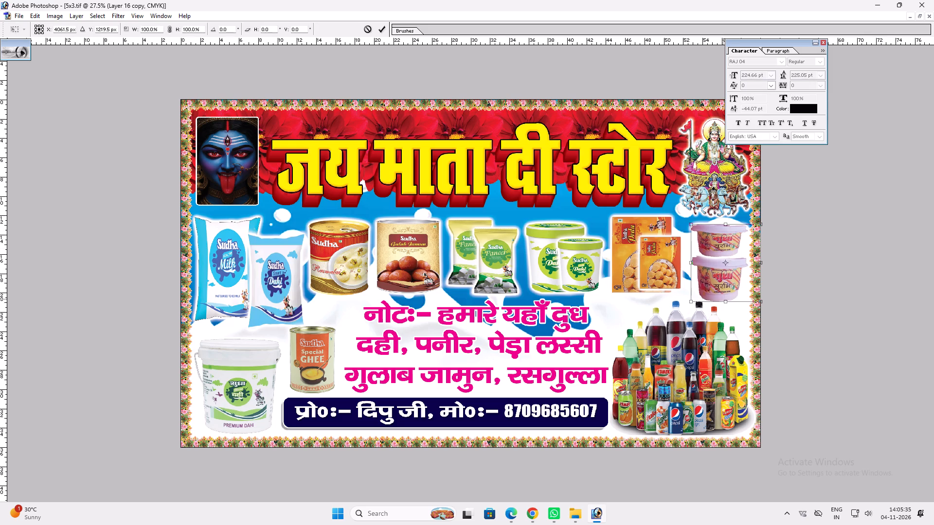
{"action": "left_click_drag", "start_coordinate": [725, 297], "coordinate": [727, 296], "text": "shift"}
{"action": "key", "text": "shift+Return"}
{"action": "key", "text": "v"}
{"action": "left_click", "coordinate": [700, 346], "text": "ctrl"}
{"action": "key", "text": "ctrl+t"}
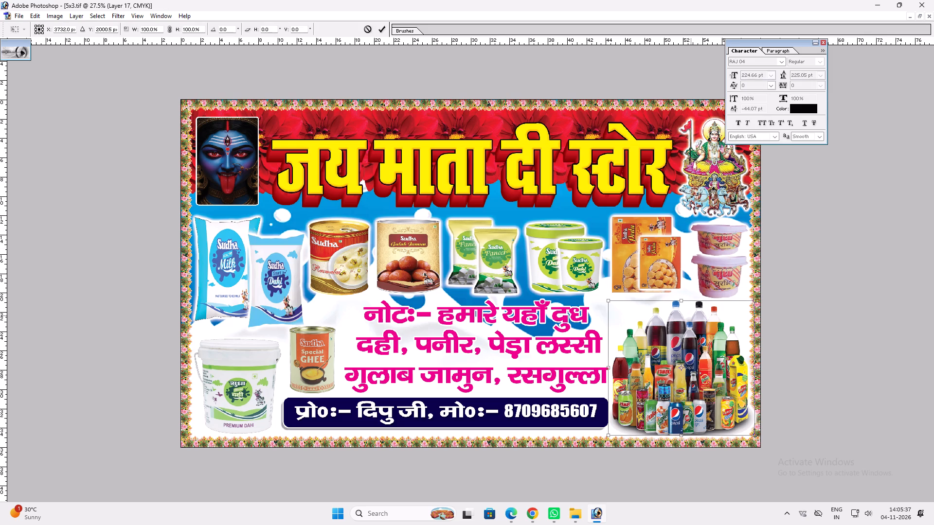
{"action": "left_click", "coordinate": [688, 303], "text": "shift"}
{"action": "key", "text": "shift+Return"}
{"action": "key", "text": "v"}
Lower the top edge of the Sudha Special Ghee tin slightly, shortening it to clear the milk and dahi pouches.
{"action": "right_click", "coordinate": [314, 335]}
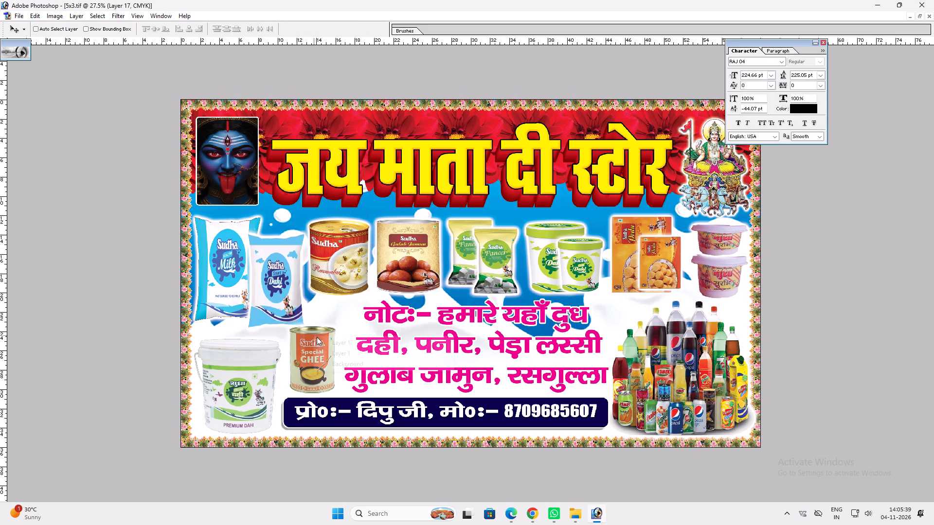
{"action": "left_click", "coordinate": [328, 337], "text": "ctrl"}
{"action": "key", "text": "ctrl+t"}
{"action": "left_click", "coordinate": [313, 333]}
{"action": "right_click", "coordinate": [313, 333]}
{"action": "left_click_drag", "start_coordinate": [327, 335], "coordinate": [337, 339]}
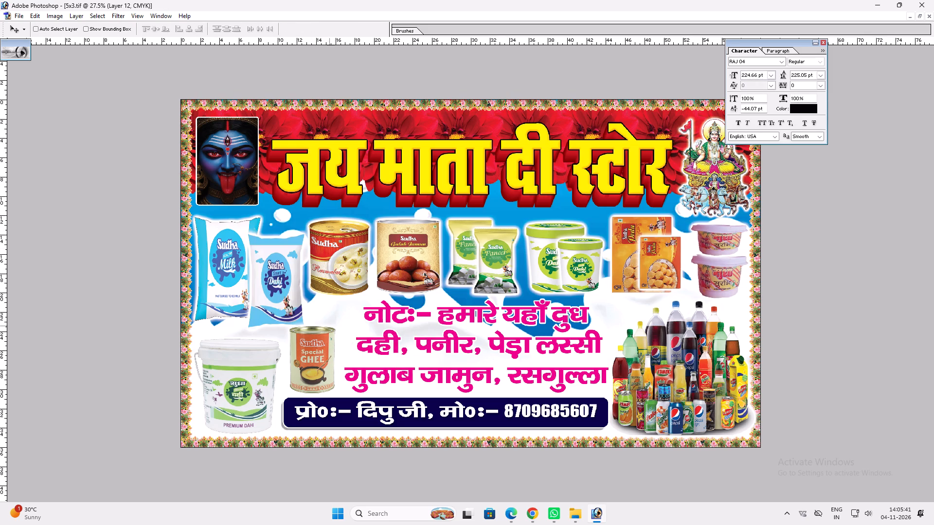
{"action": "key", "text": "ctrl+t"}
{"action": "left_click_drag", "start_coordinate": [322, 323], "coordinate": [321, 332], "text": "shift"}
{"action": "key", "text": "shift+Return"}
{"action": "key", "text": "v"}
Stretch the red Sudha rasmalai tin downward and narrow it, to about 95% width and 108% height, shifting it slightly toward the Dahi pouch.
{"action": "left_click", "coordinate": [340, 278], "text": "ctrl"}
{"action": "key", "text": "ctrl+t"}
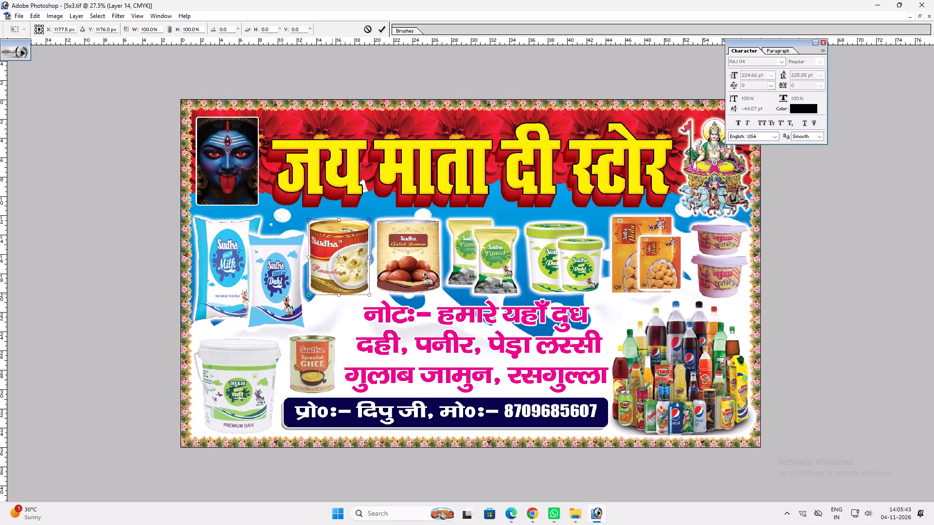
{"action": "left_click_drag", "start_coordinate": [328, 295], "coordinate": [326, 305], "text": "shift"}
{"action": "left_click_drag", "start_coordinate": [369, 302], "coordinate": [364, 299], "text": "shift"}
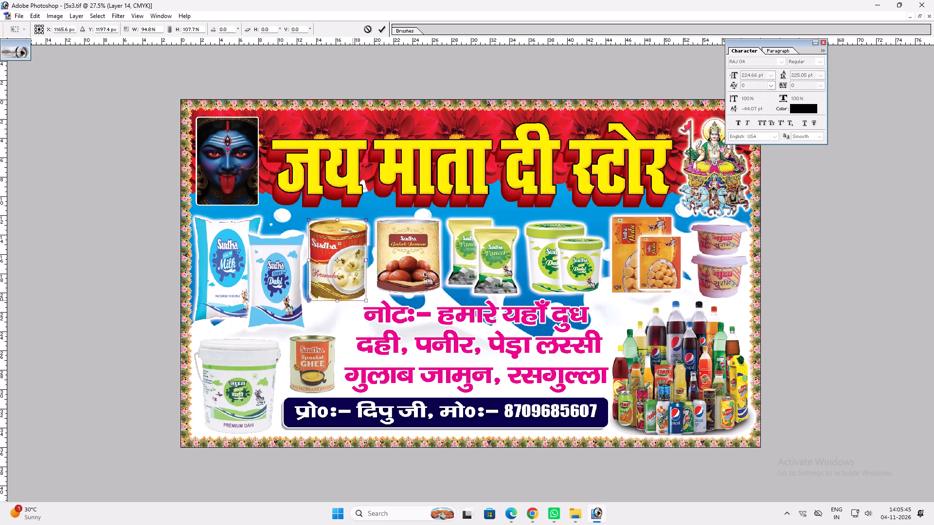
{"action": "left_click", "coordinate": [350, 303], "text": "shift"}
{"action": "key", "text": "shift+Return"}
{"action": "key", "text": "v"}
{"action": "left_click", "coordinate": [341, 305]}
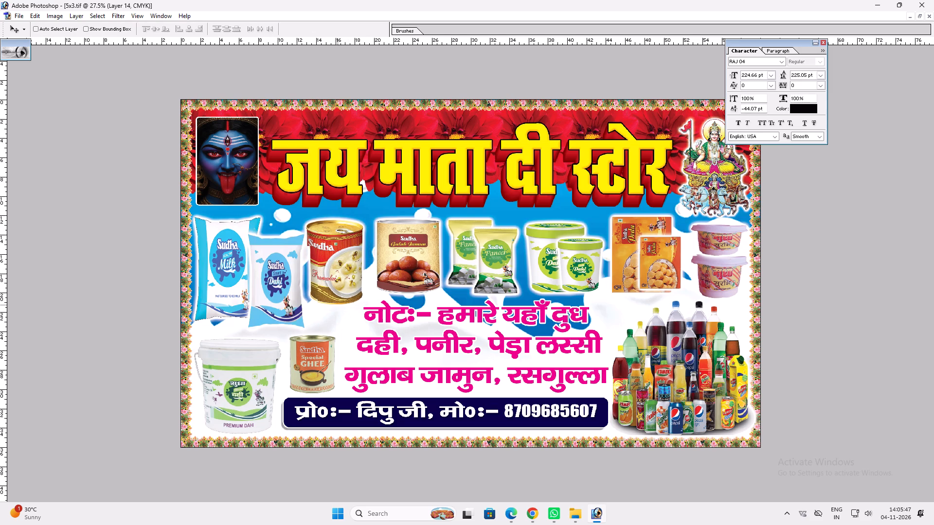
Save the finished banner to its existing 5x3 TIFF file.
{"action": "scroll", "coordinate": [396, 298], "scroll_direction": "up", "scroll_amount": 1}
{"action": "key", "text": "v"}
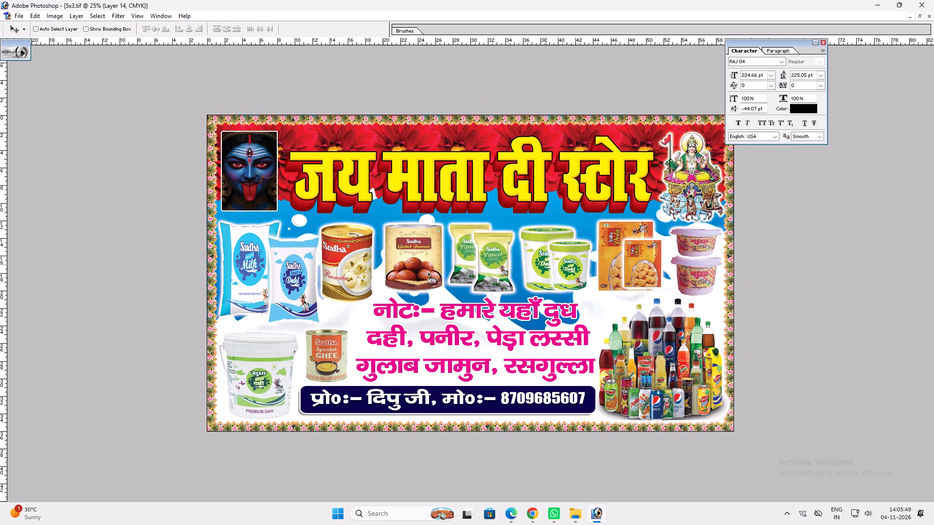
{"action": "key", "text": "ctrl+shift+s"}
{"action": "left_click", "coordinate": [924, 0]}
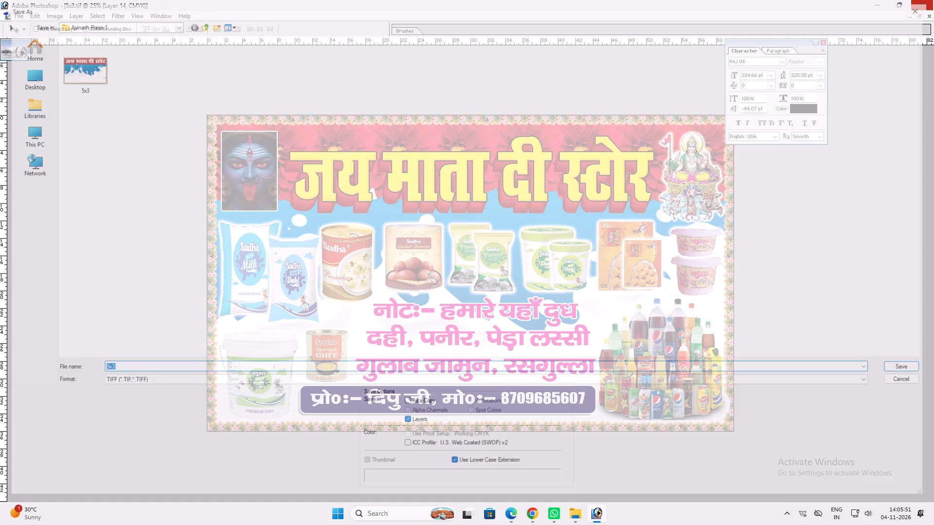
{"action": "key", "text": "ctrl+s"}
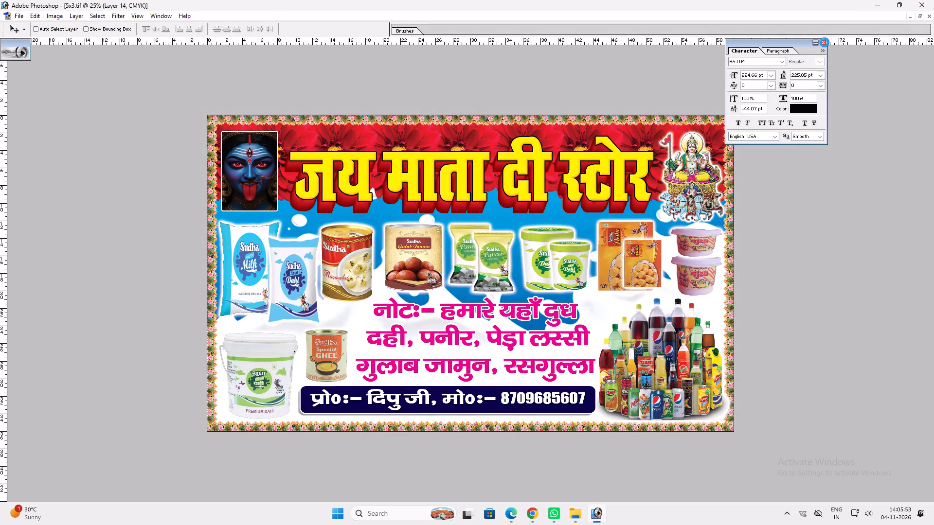
Close the Character palette and capture a screen snip of the whole banner, including its floral border.
{"action": "left_click", "coordinate": [825, 42]}
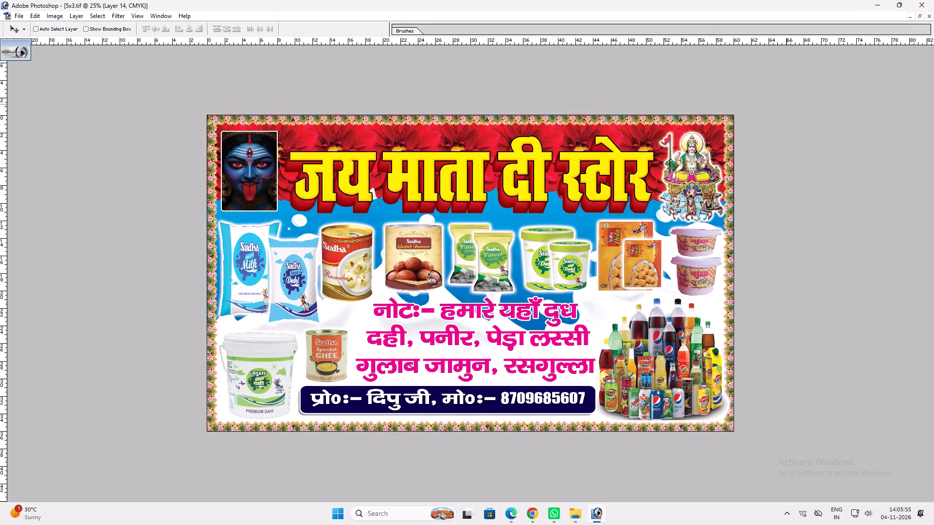
{"action": "key", "text": "Print"}
{"action": "left_click_drag", "start_coordinate": [205, 111], "coordinate": [730, 433]}
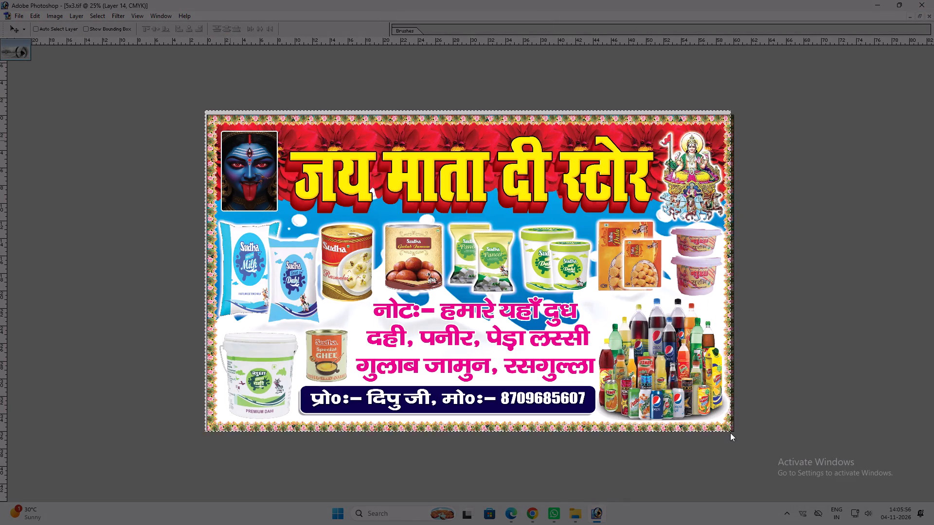
{"action": "left_click_drag", "start_coordinate": [730, 433], "coordinate": [738, 435]}
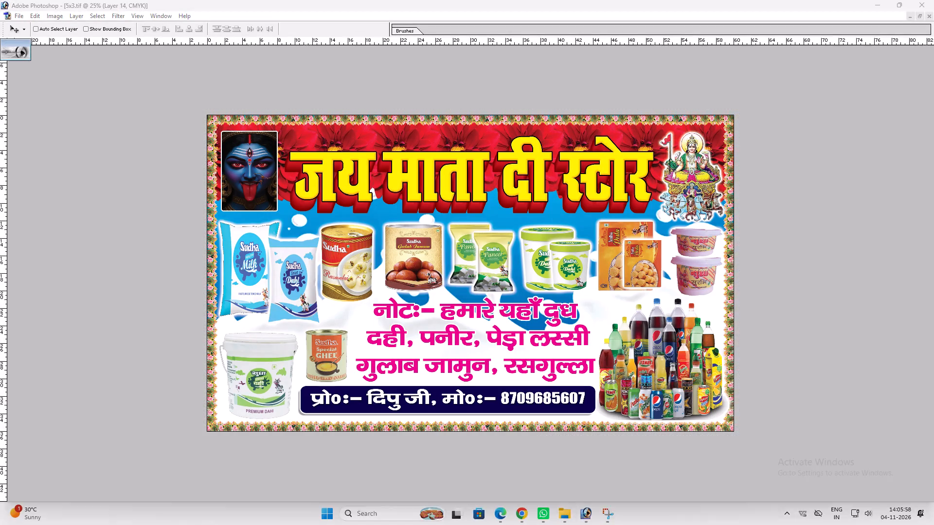
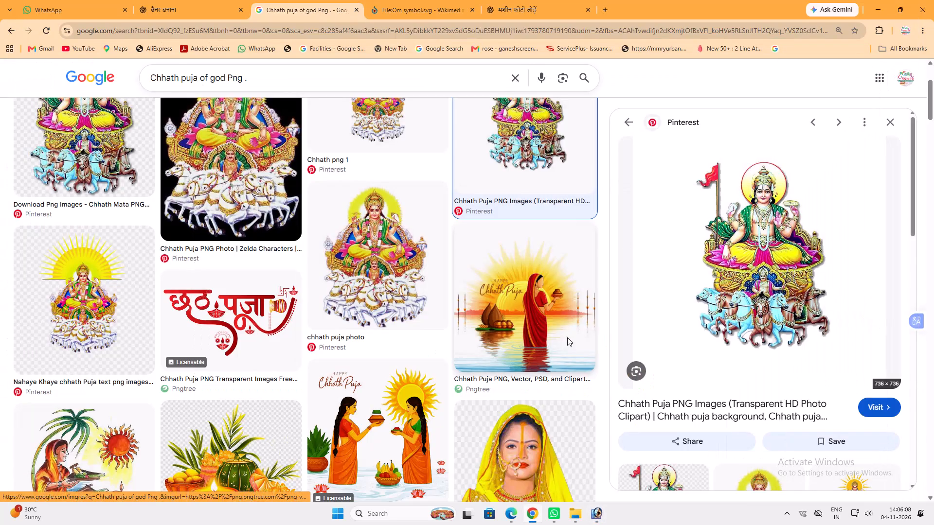
Switch back to Photoshop, save the 5x3 जय माता दी स्टोर banner again and close its document.
{"action": "left_click", "coordinate": [930, 0]}
{"action": "left_click", "coordinate": [601, 507]}
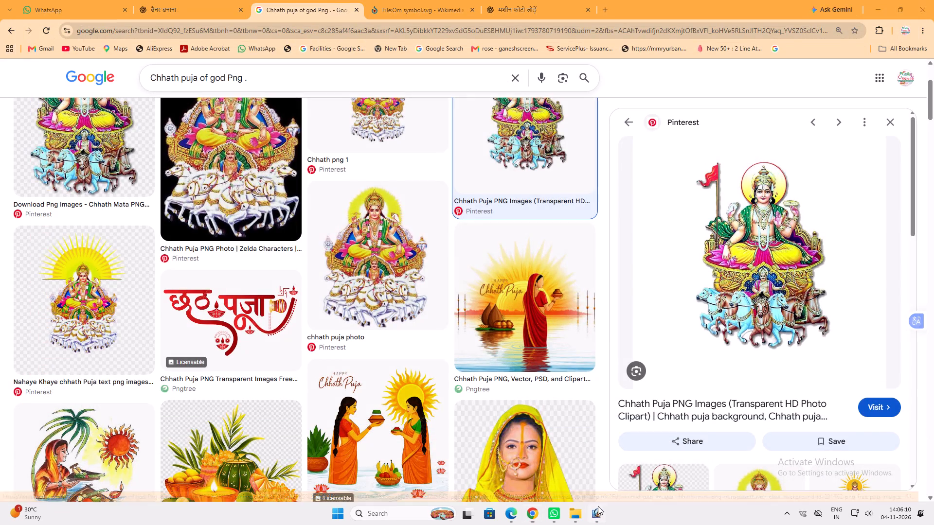
{"action": "key", "text": "ctrl+s"}
{"action": "key", "text": "ctrl+w"}
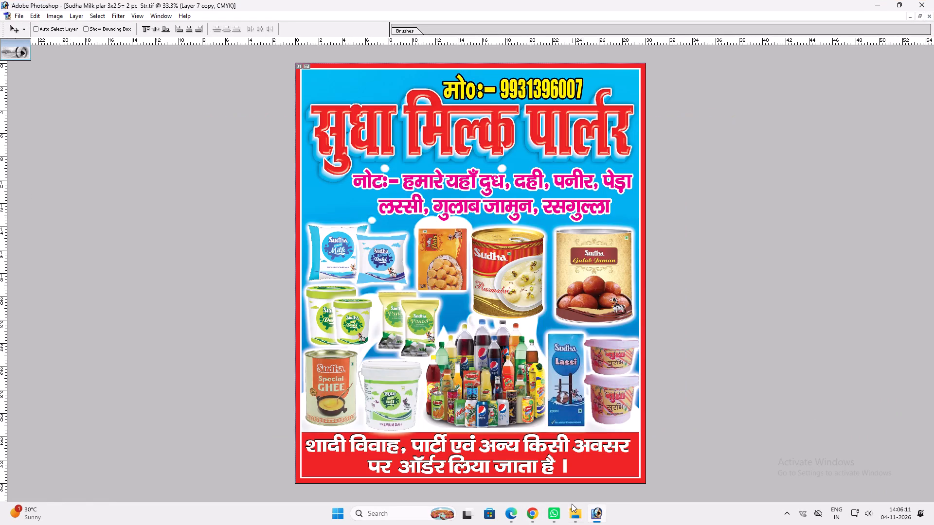
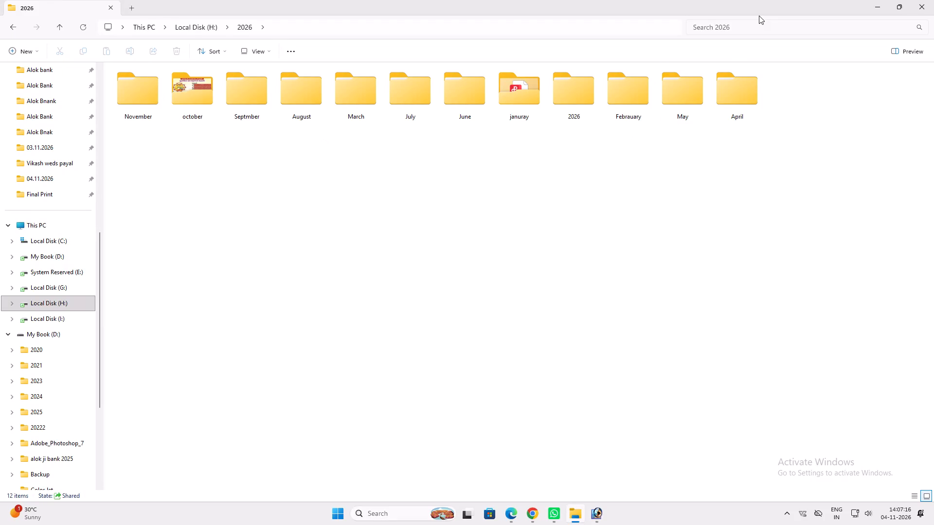
Search the 2026 folder on Local Disk (H:) for "vikas" and display the matching files as icons.
{"action": "left_click", "coordinate": [753, 23], "text": "ctrl"}
{"action": "key", "text": "v"}
{"action": "type", "text": "ikas"}
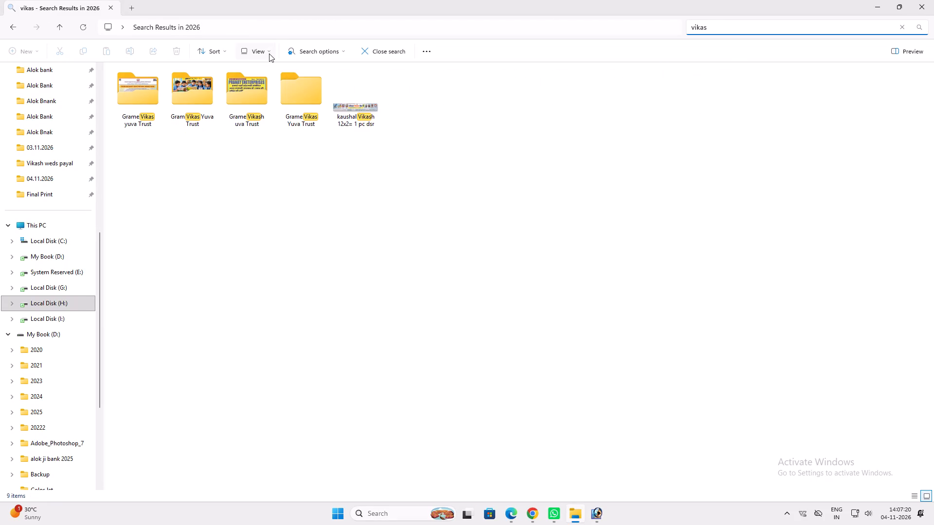
{"action": "left_click", "coordinate": [269, 53], "text": "ctrl"}
{"action": "left_click", "coordinate": [274, 87], "text": "ctrl"}
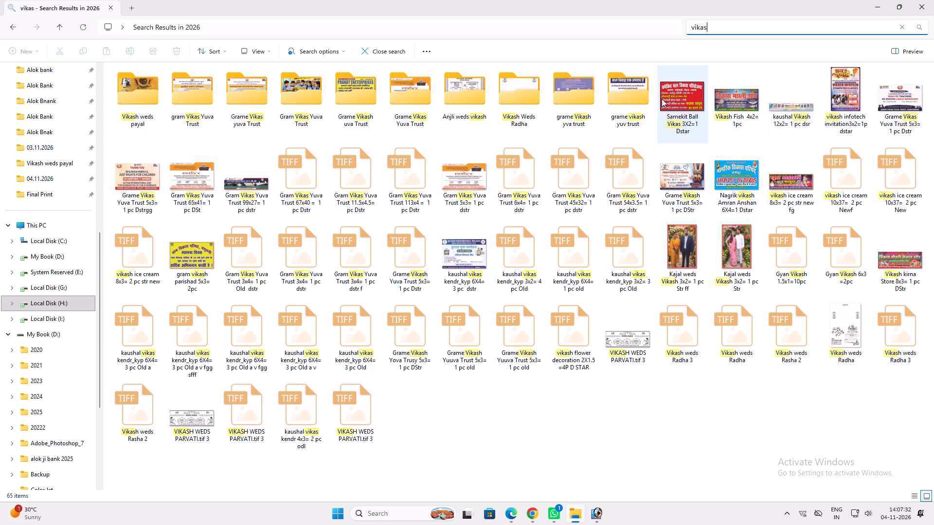
{"action": "key", "text": "space"}
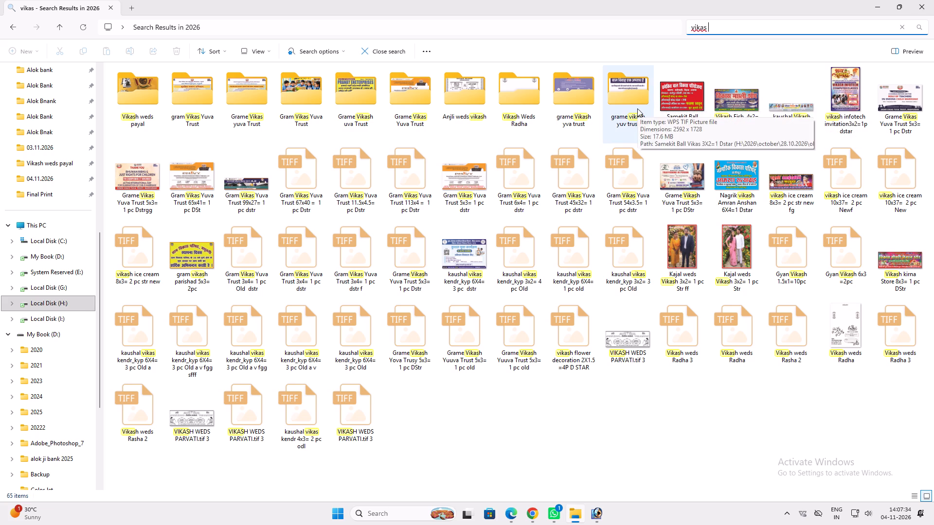
{"action": "key", "text": "BackSpace"}
{"action": "type", "text": "h C"}
{"action": "type", "text": "oller"}
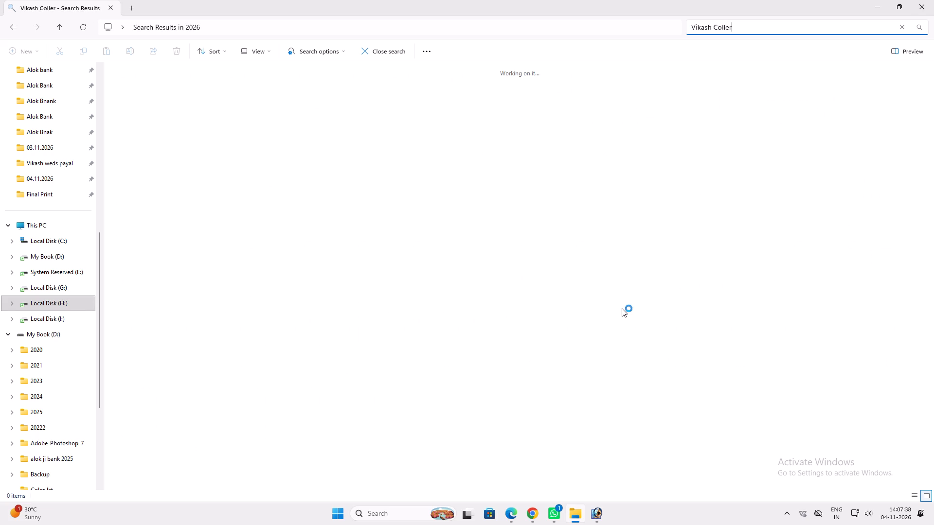
{"action": "key", "text": "BackSpace"}
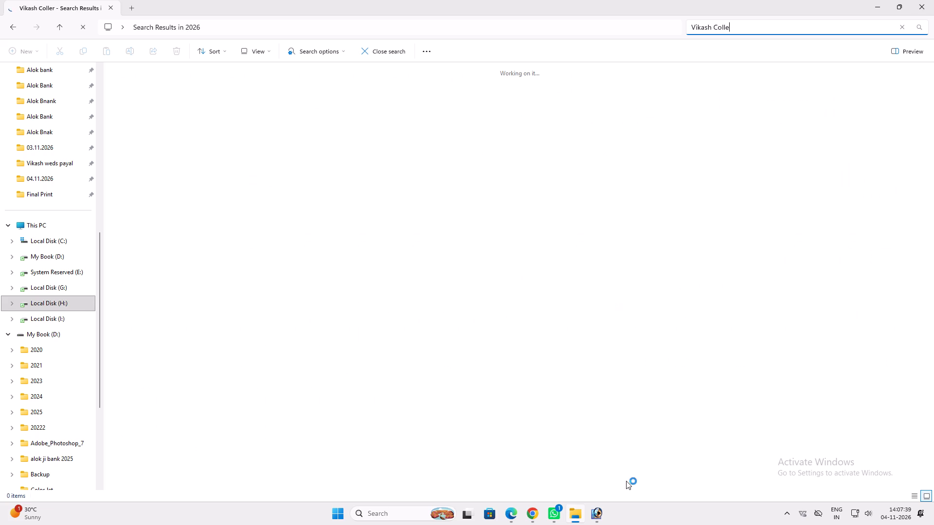
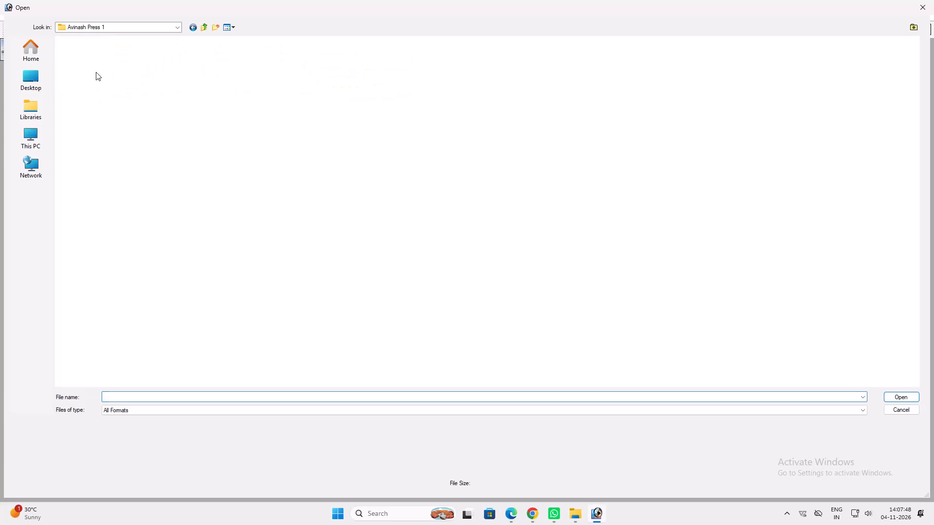
Open the 5x3.tif banner from the Avinash Press 1 folder and maximize its document window.
{"action": "left_click", "coordinate": [93, 70]}
{"action": "key", "text": "Return"}
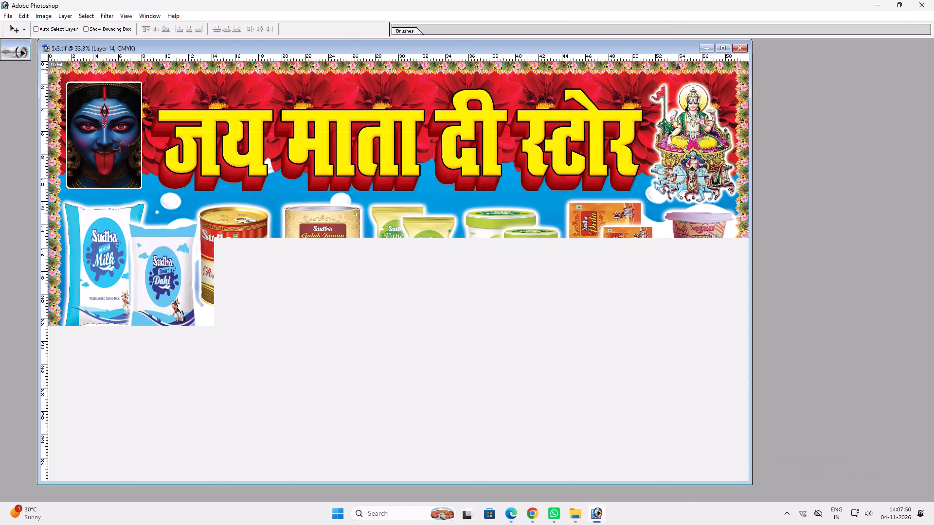
{"action": "double_click", "coordinate": [352, 49]}
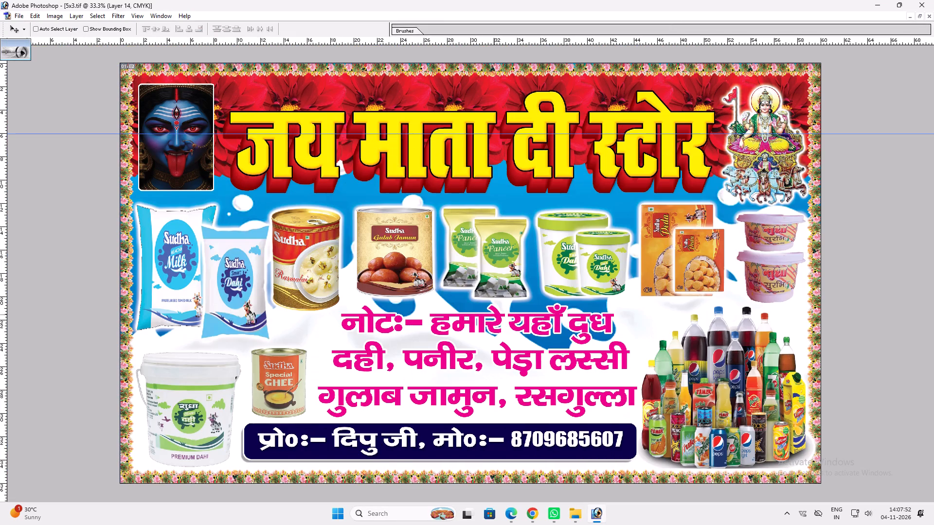
Shorten the pink three-line नोट text block vertically with Free Transform, raising its lower edge above the blue contact strip.
{"action": "left_click", "coordinate": [610, 393], "text": "ctrl"}
{"action": "key", "text": "ctrl+t"}
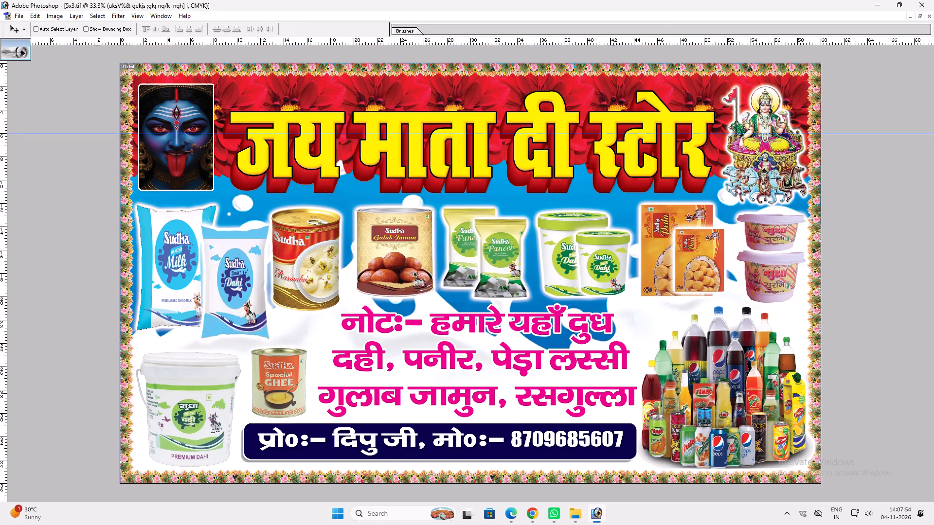
{"action": "left_click_drag", "start_coordinate": [618, 404], "coordinate": [620, 385], "text": "shift"}
{"action": "key", "text": "Return"}
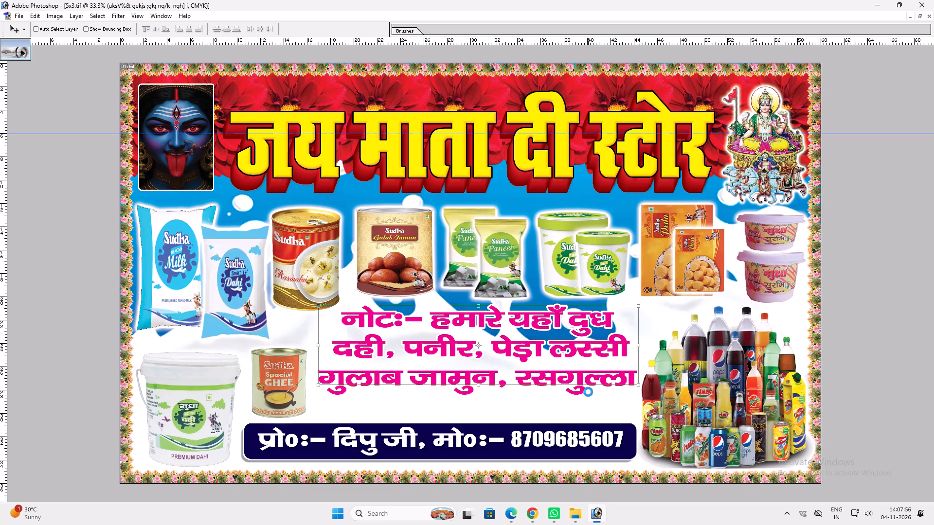
Reflow the note text so its first line ends with "दुध, दही" and its second line begins with पनीर.
{"action": "key", "text": "t"}
{"action": "left_click", "coordinate": [392, 351]}
{"action": "key", "text": "BackSpace"}
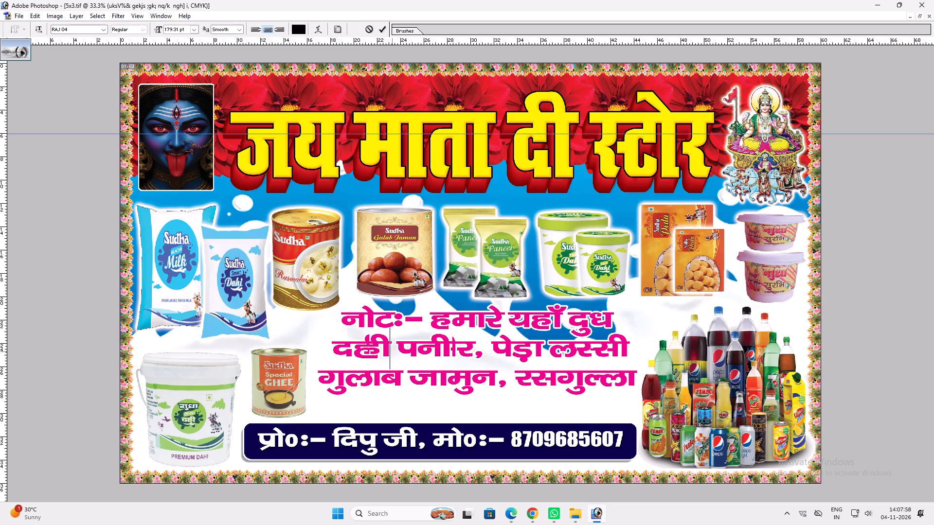
{"action": "key", "text": "Return"}
{"action": "key", "text": "Up"}
{"action": "key", "text": "Home"}
{"action": "key", "text": "BackSpace"}
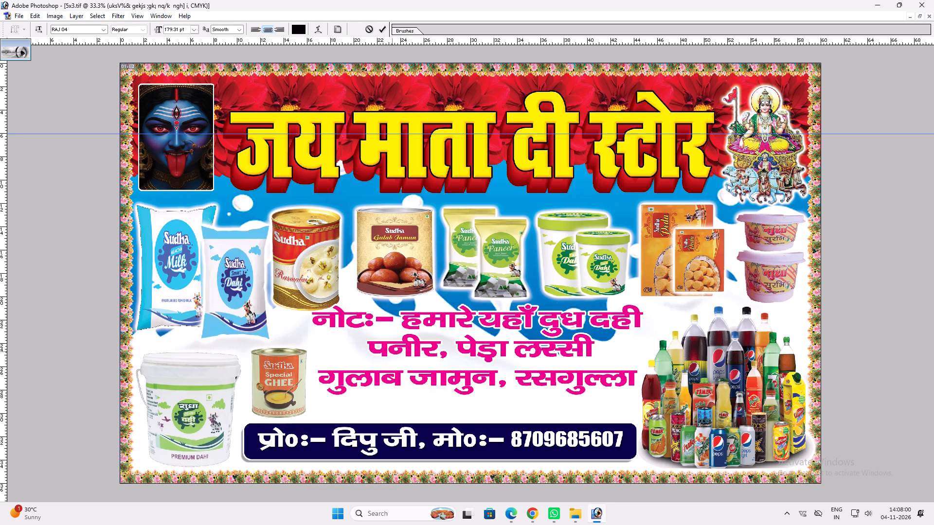
{"action": "key", "text": "bracketright"}
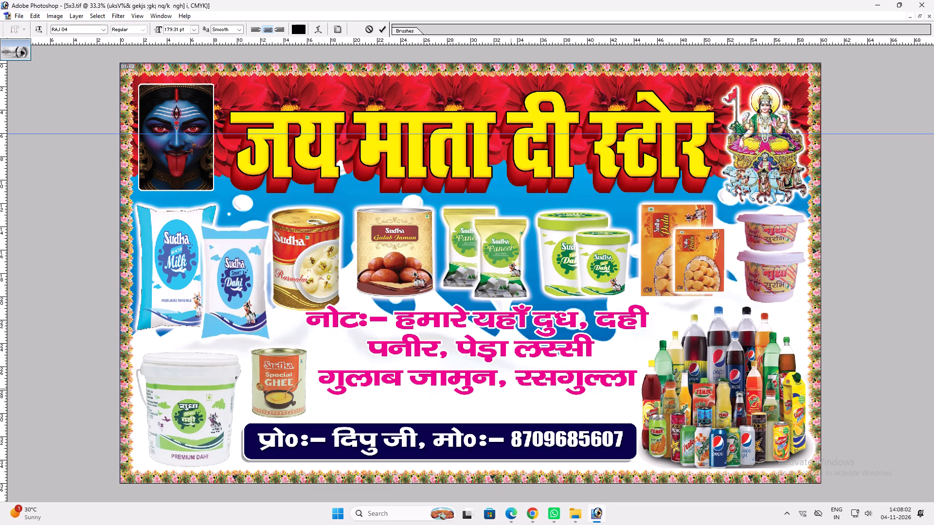
Move रसगुल्ला to its own line and join गुलाब जामुन to the पनीर line, with a comma and space after लस्सी.
{"action": "left_click", "coordinate": [510, 388]}
{"action": "key", "text": "BackSpace"}
{"action": "key", "text": "Return"}
{"action": "key", "text": "Up"}
{"action": "key", "text": "Home"}
{"action": "key", "text": "BackSpace"}
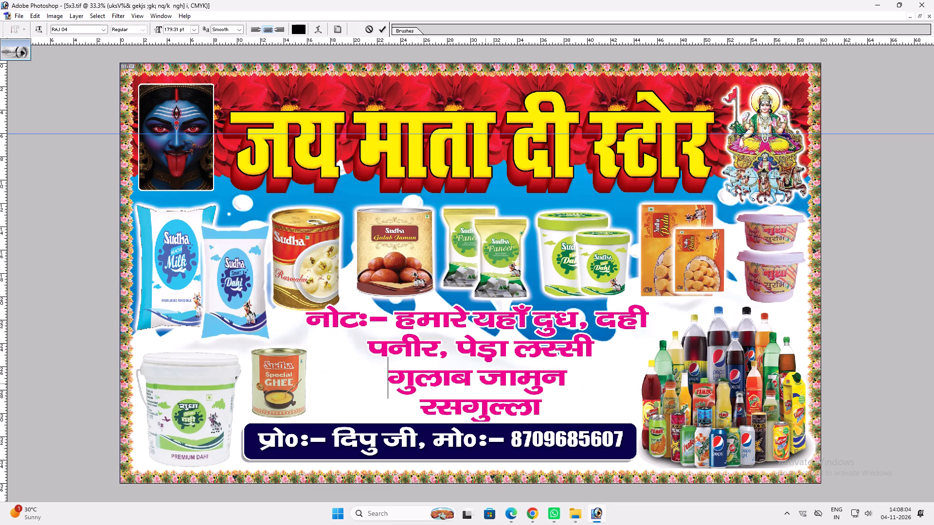
{"action": "key", "text": "space"}
{"action": "key", "text": "BackSpace"}
{"action": "type", "text": "]"}
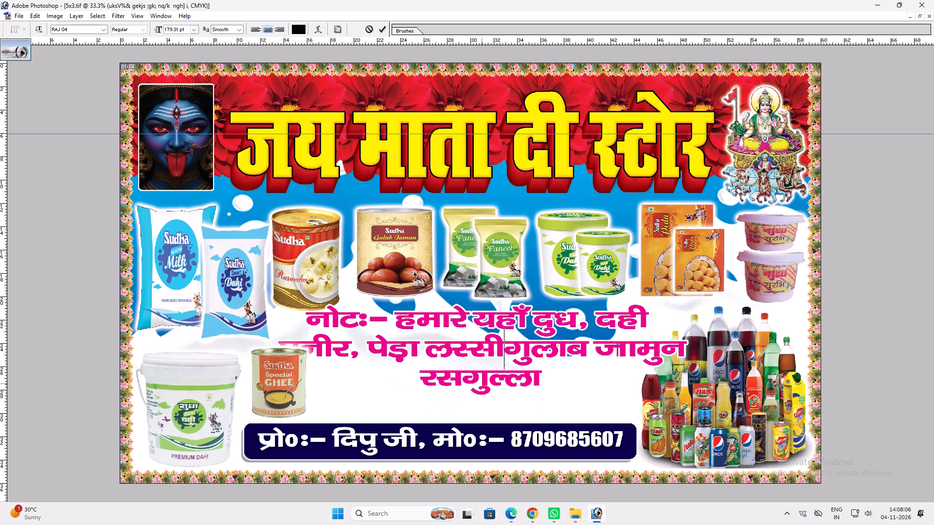
{"action": "key", "text": "space"}
Break the note's second line after गुलाब and make the third line read "जामुन, रसगुल्ला".
{"action": "left_click", "coordinate": [609, 352]}
{"action": "key", "text": "Return"}
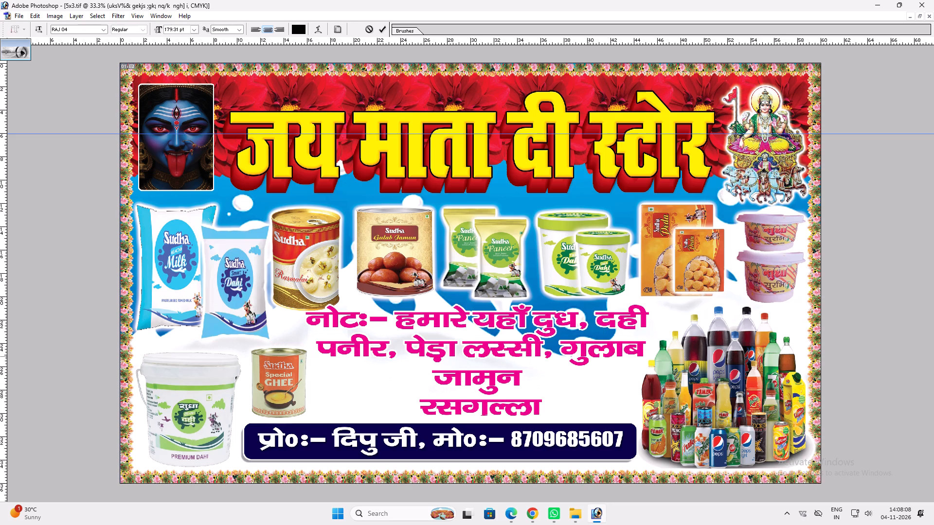
{"action": "key", "text": "Down"}
{"action": "key", "text": "Home"}
{"action": "key", "text": "BackSpace"}
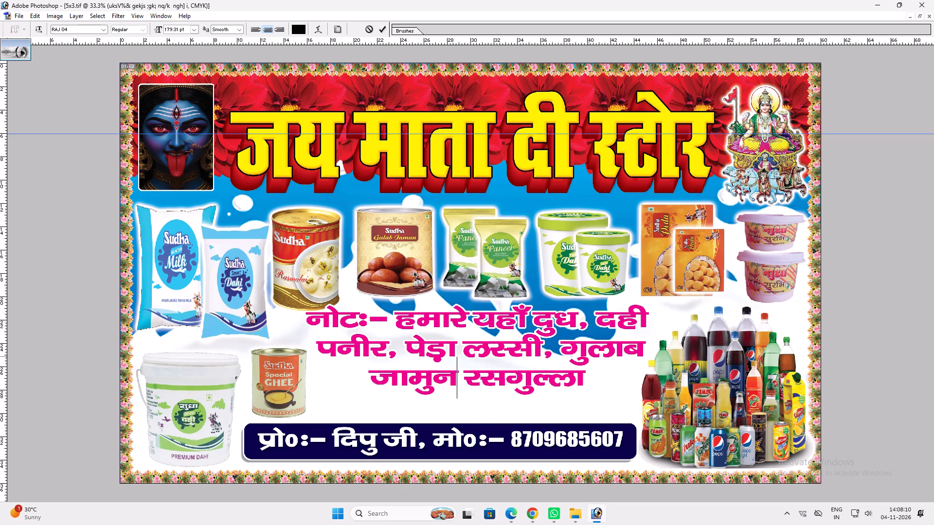
{"action": "key", "text": "bracketright"}
Append "मिलता है ।" after रसगुल्ला at the end of the note and commit the text.
{"action": "left_click", "coordinate": [587, 383]}
{"action": "key", "text": "space"}
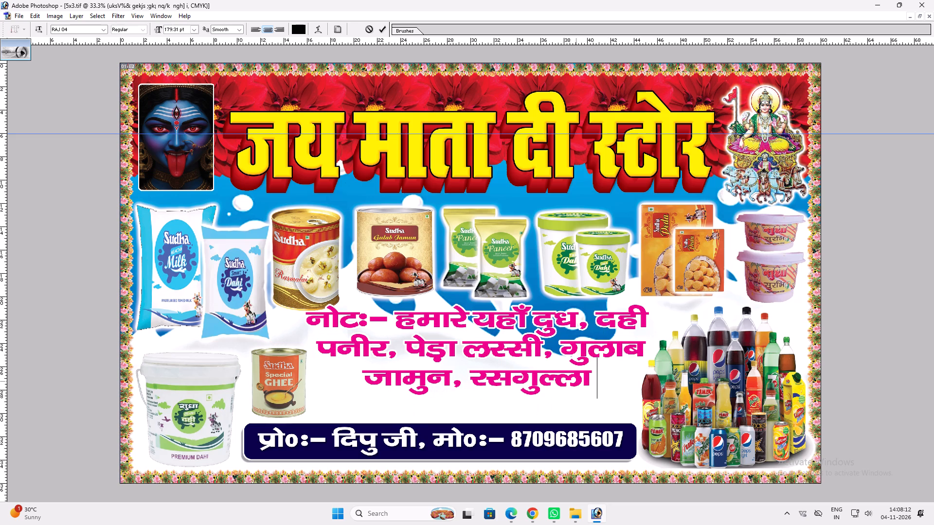
{"action": "type", "text": "feyrk gS A"}
{"action": "key", "text": "Return"}
{"action": "key", "text": "v"}
Transform the note text, narrowing it to fit between the ghee tin and the bottles and stretching it down near the contact strip.
{"action": "key", "text": "ctrl+t"}
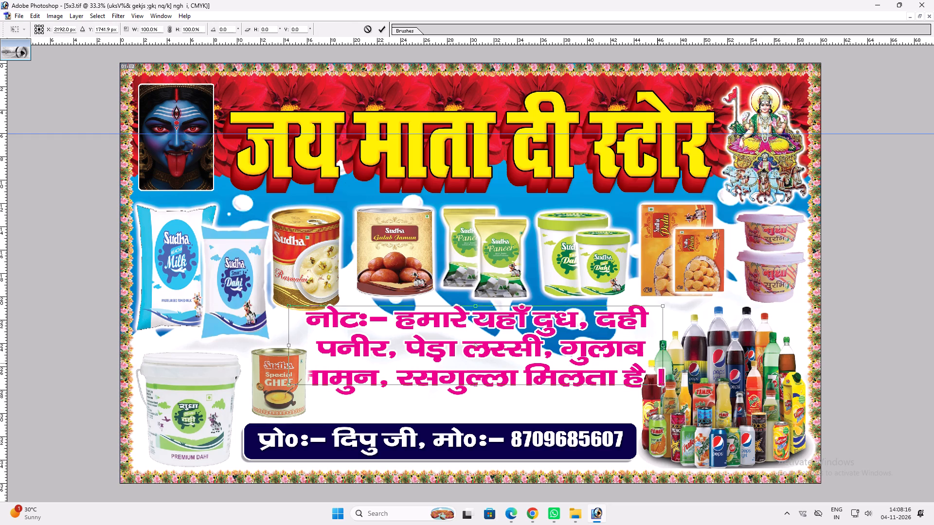
{"action": "left_click_drag", "start_coordinate": [663, 357], "coordinate": [633, 352], "text": "alt+shift"}
{"action": "left_click_drag", "start_coordinate": [595, 387], "coordinate": [589, 404], "text": "shift"}
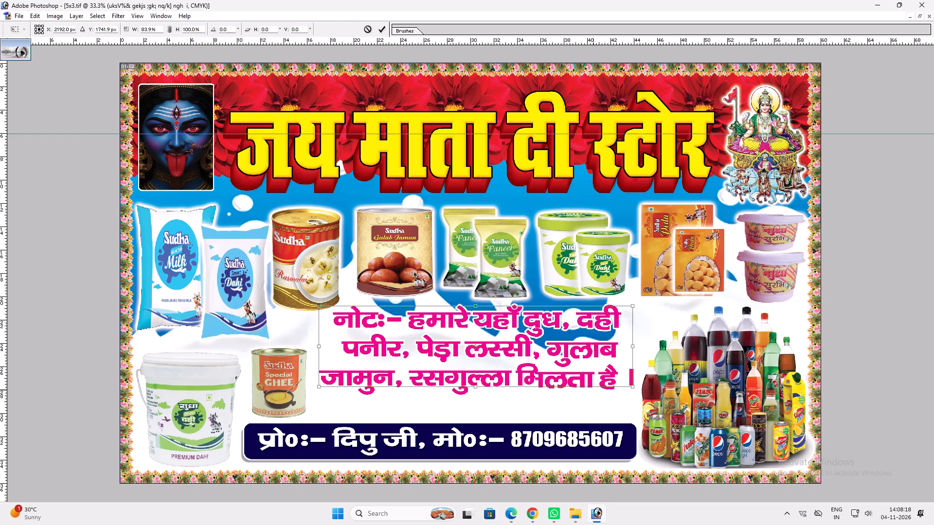
{"action": "left_click_drag", "start_coordinate": [589, 404], "coordinate": [587, 407], "text": "shift"}
{"action": "left_click", "coordinate": [630, 392], "text": "shift"}
{"action": "key", "text": "shift+Return"}
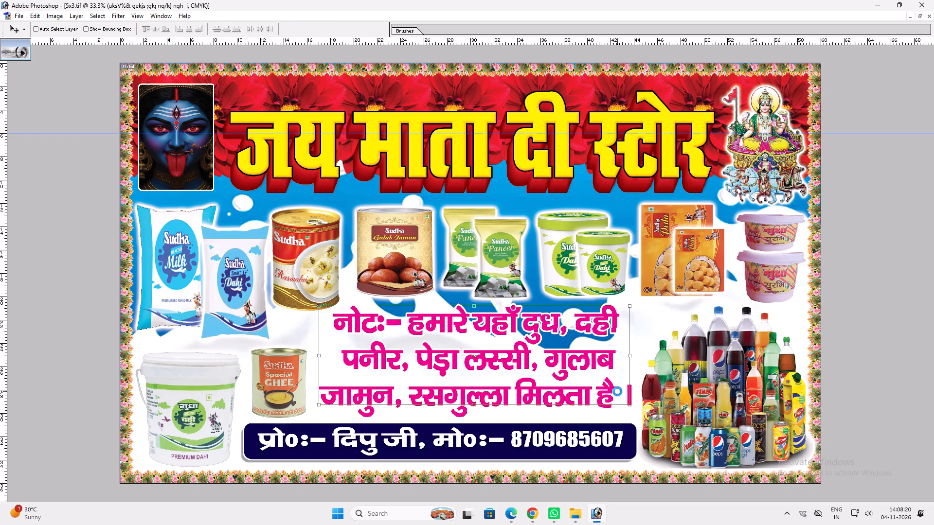
Hide the guide line and save the 5x3.tif banner.
{"action": "key", "text": "ctrl+h"}
{"action": "key", "text": "ctrl+s"}
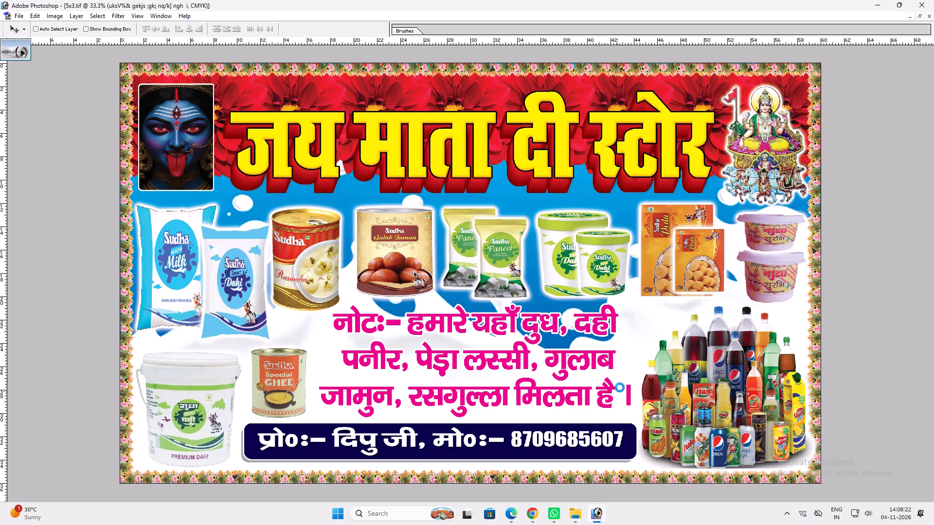
Capture a screenshot of the entire जय माता दी स्टोर banner, including its floral border.
{"action": "key", "text": "Print"}
{"action": "left_click_drag", "start_coordinate": [114, 59], "coordinate": [488, 302]}
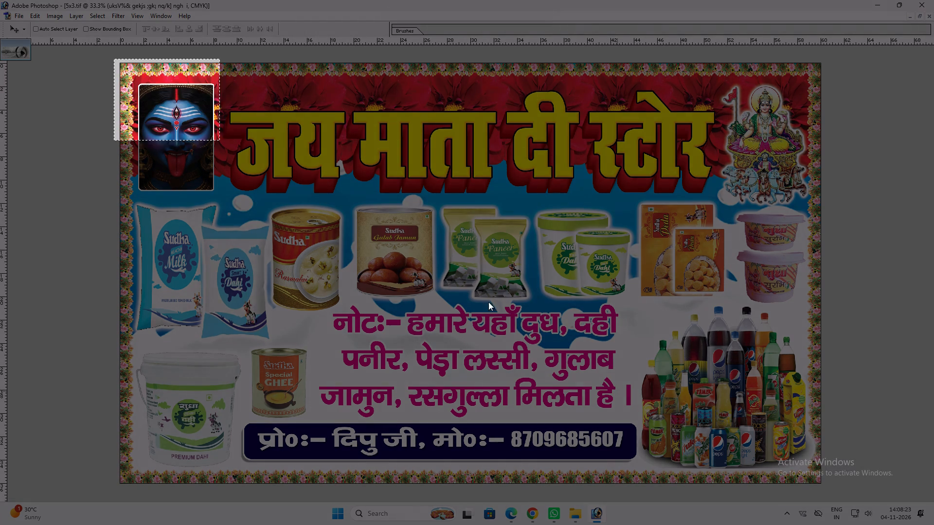
{"action": "left_click_drag", "start_coordinate": [488, 302], "coordinate": [826, 486]}
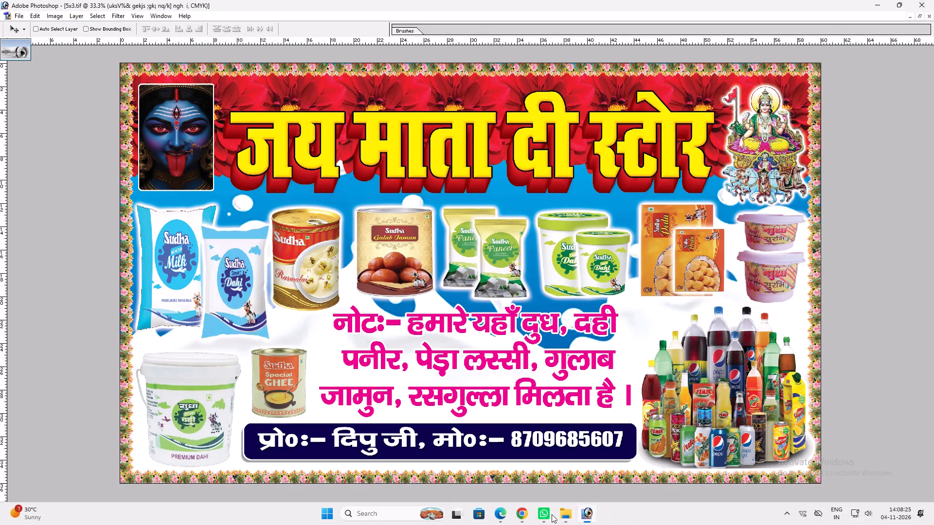
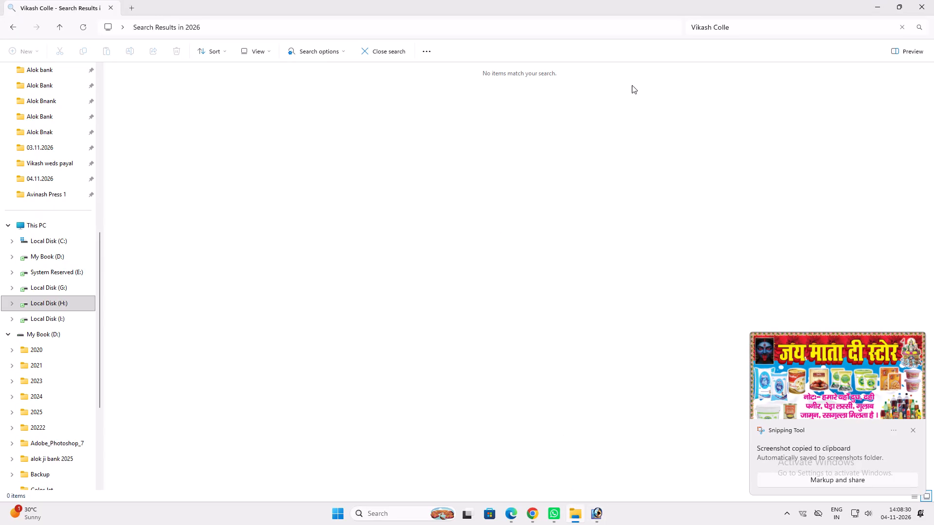
Replace the current search term with "colle" to search the 2026 folder for matching design files.
{"action": "left_click_drag", "start_coordinate": [743, 34], "coordinate": [665, 42]}
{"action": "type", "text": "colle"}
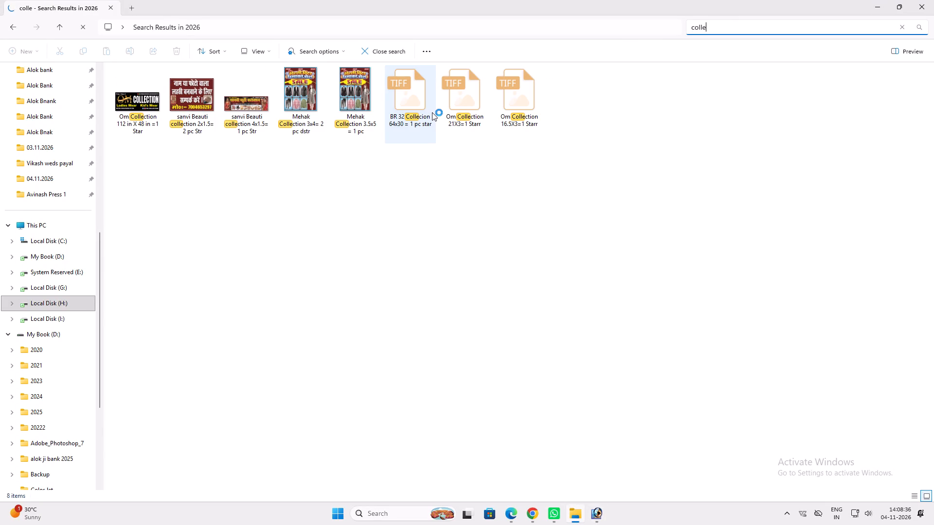
Switch to Photoshop and copy the two New Choice Talor 10x6 files from the ok Print folder in 04.11.2026.
{"action": "left_click", "coordinate": [595, 508]}
{"action": "double_click", "coordinate": [396, 211]}
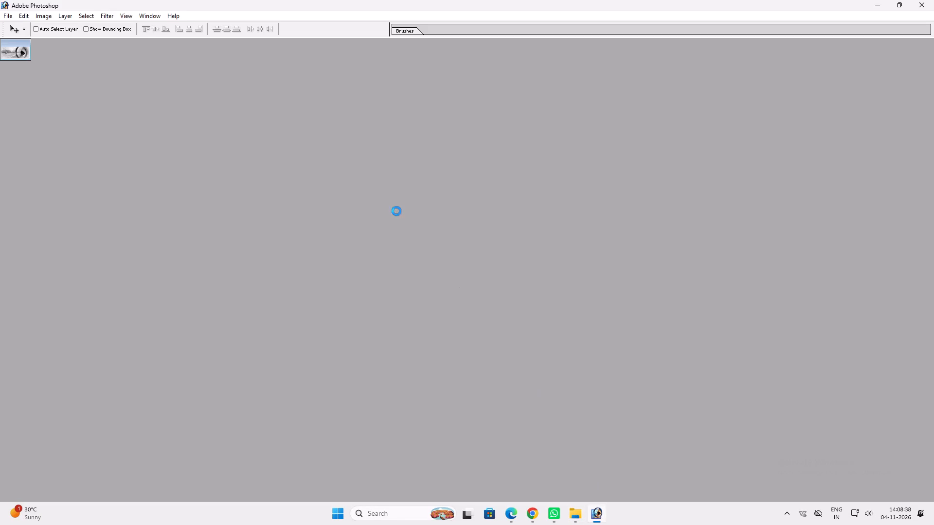
{"action": "left_click", "coordinate": [207, 28]}
{"action": "left_click", "coordinate": [315, 206]}
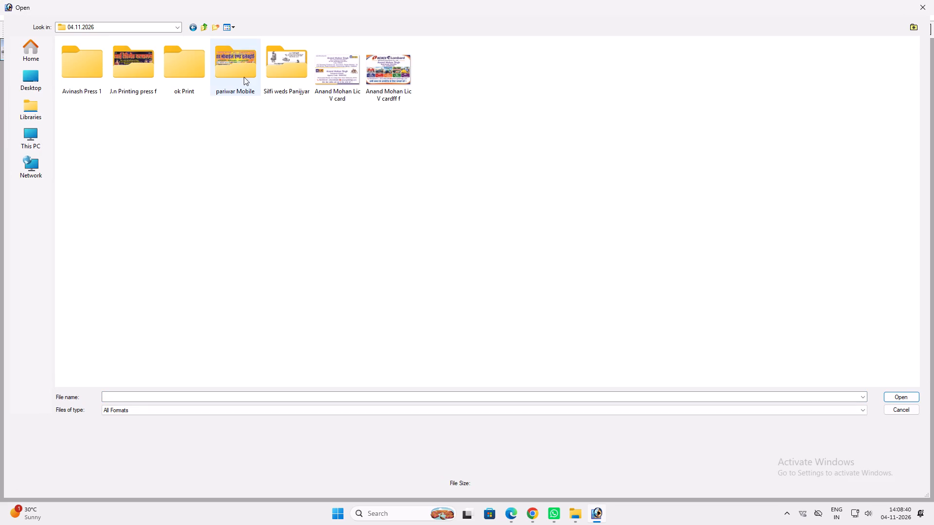
{"action": "double_click", "coordinate": [189, 70]}
{"action": "left_click", "coordinate": [402, 160]}
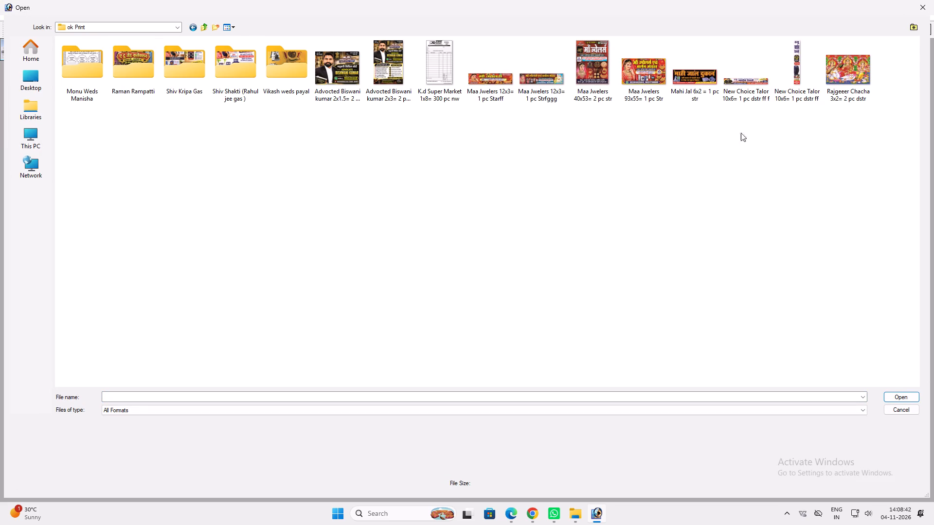
{"action": "left_click_drag", "start_coordinate": [791, 144], "coordinate": [747, 82]}
{"action": "key", "text": "ctrl+c"}
{"action": "key", "text": "ctrl+c"}
{"action": "key", "text": "ctrl+c"}
{"action": "key", "text": "ctrl+c"}
{"action": "key", "text": "ctrl+c"}
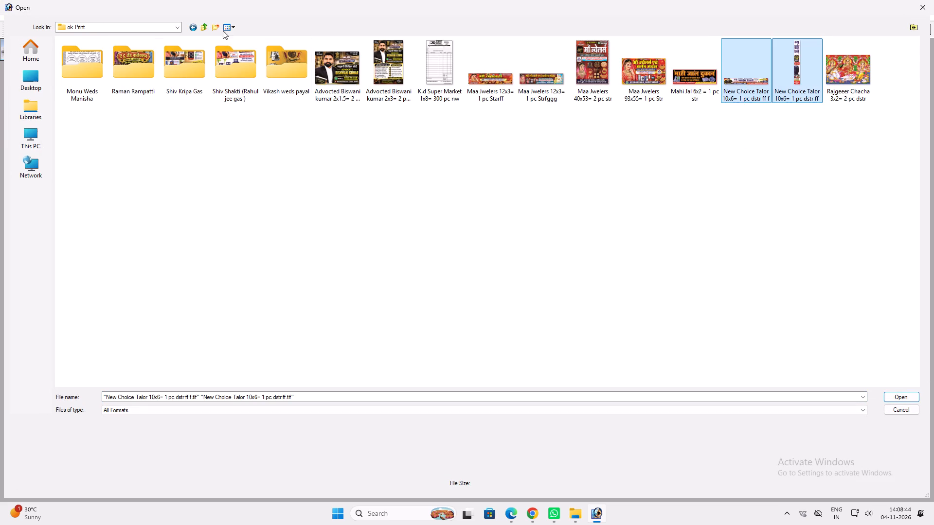
{"action": "key", "text": "ctrl+c"}
Paste the two copied New Choice Talor files into the Final Print folder in November.
{"action": "left_click", "coordinate": [207, 26]}
{"action": "left_click", "coordinate": [267, 149]}
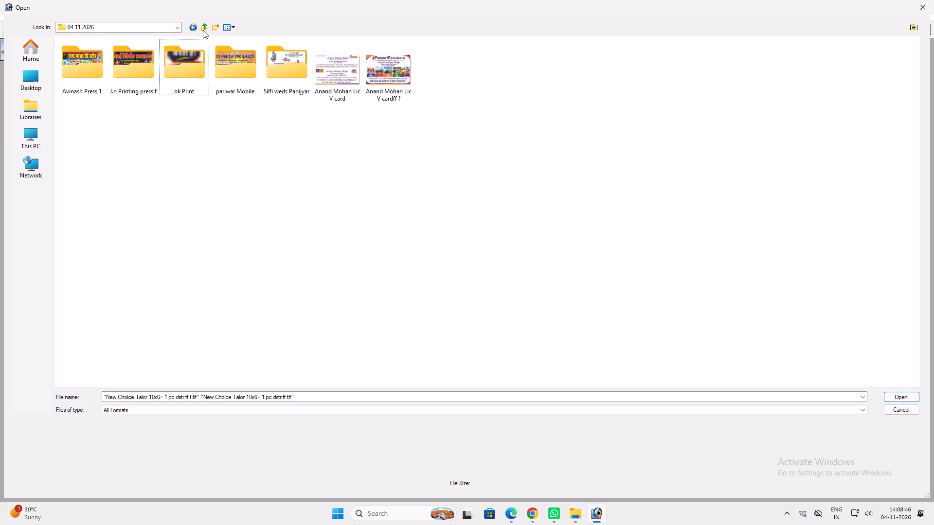
{"action": "left_click", "coordinate": [204, 27]}
{"action": "left_click_drag", "start_coordinate": [304, 146], "coordinate": [309, 151]}
{"action": "double_click", "coordinate": [284, 85]}
{"action": "left_click", "coordinate": [305, 115]}
{"action": "key", "text": "ctrl+v"}
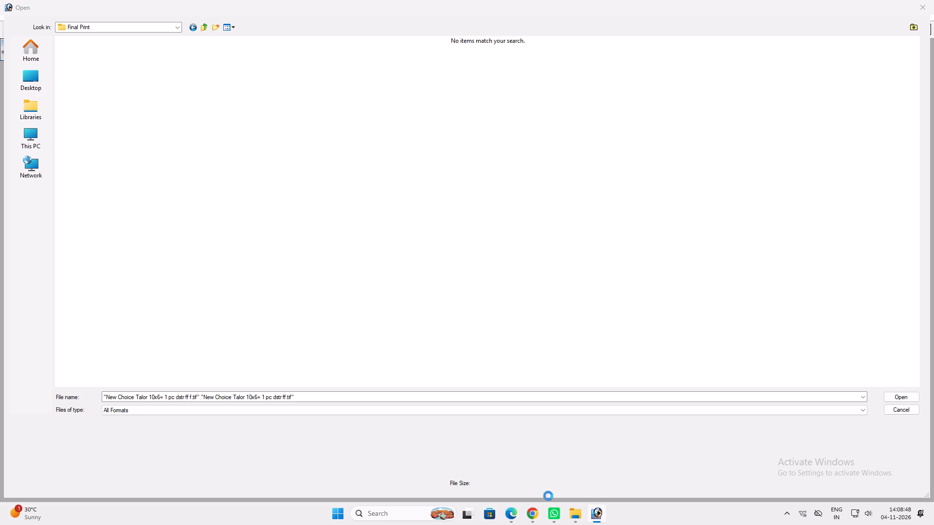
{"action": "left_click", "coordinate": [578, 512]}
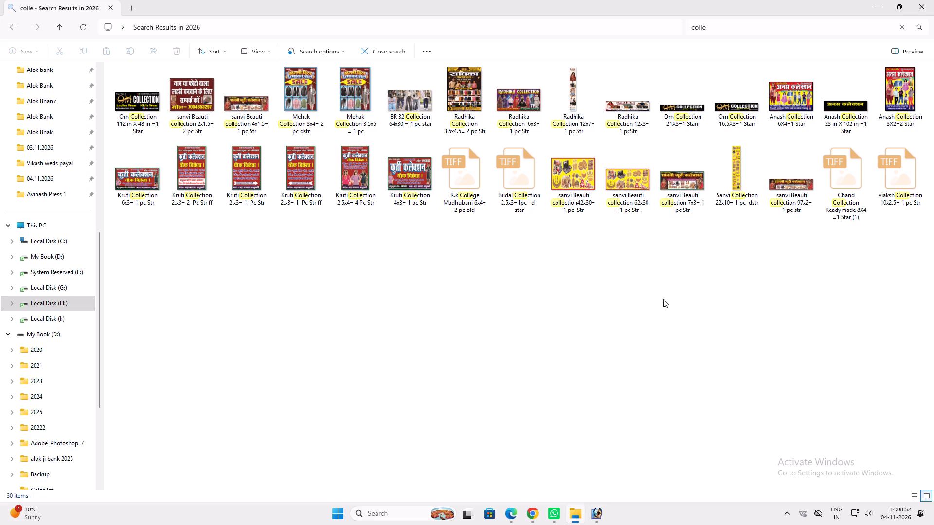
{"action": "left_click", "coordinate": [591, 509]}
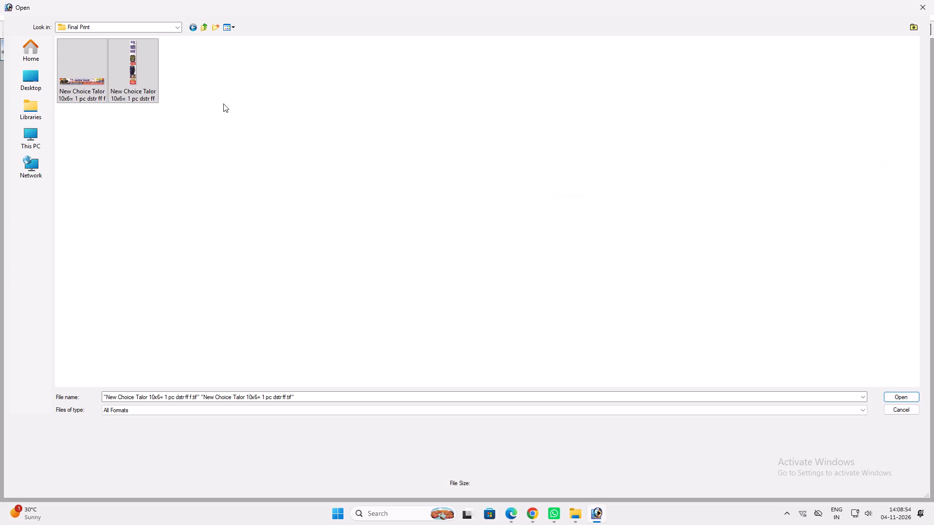
Look inside the J.n Printing press f folder in 04.11.2026 and preview its 5x3= 1 pc dstr file.
{"action": "left_click", "coordinate": [205, 28]}
{"action": "left_click", "coordinate": [267, 203]}
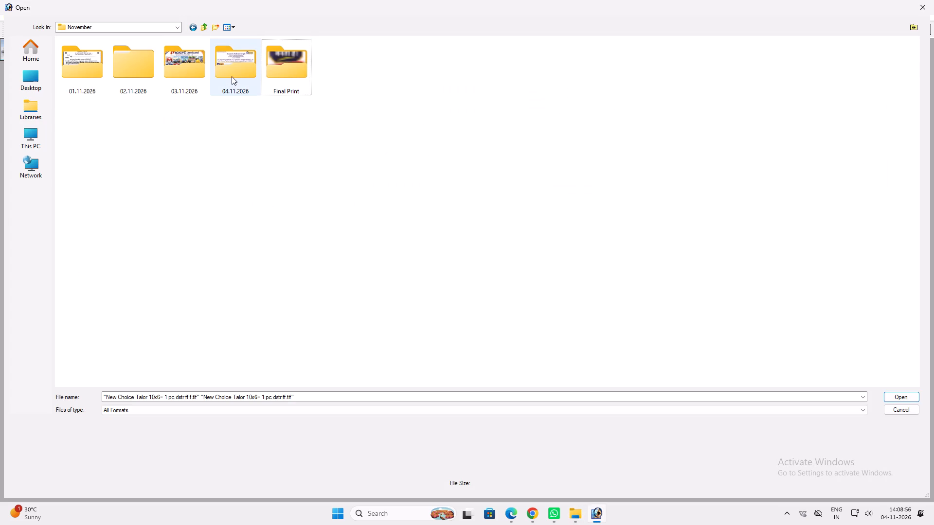
{"action": "double_click", "coordinate": [232, 75]}
{"action": "left_click", "coordinate": [100, 75]}
{"action": "left_click", "coordinate": [135, 70]}
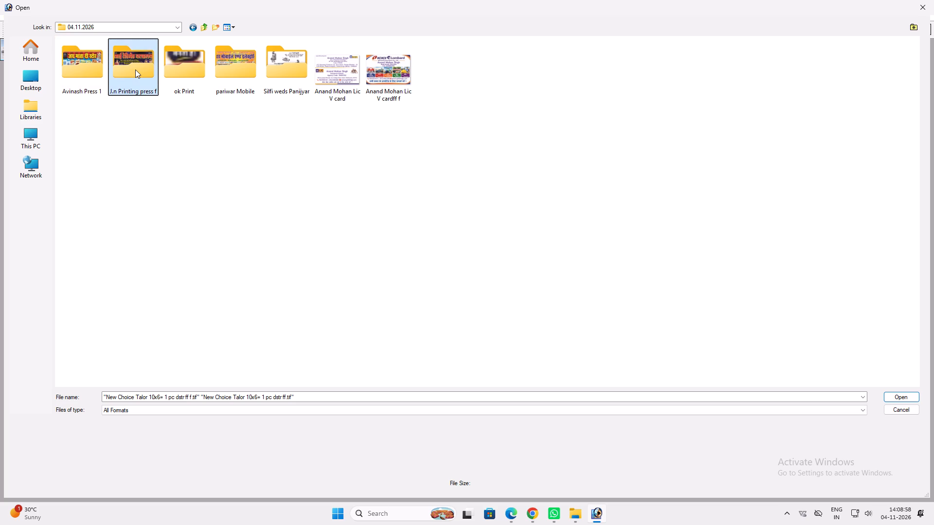
{"action": "key", "text": "ctrl+c"}
{"action": "key", "text": "ctrl+c"}
{"action": "key", "text": "ctrl+c"}
{"action": "key", "text": "ctrl+c"}
{"action": "double_click", "coordinate": [124, 73]}
{"action": "left_click", "coordinate": [95, 64]}
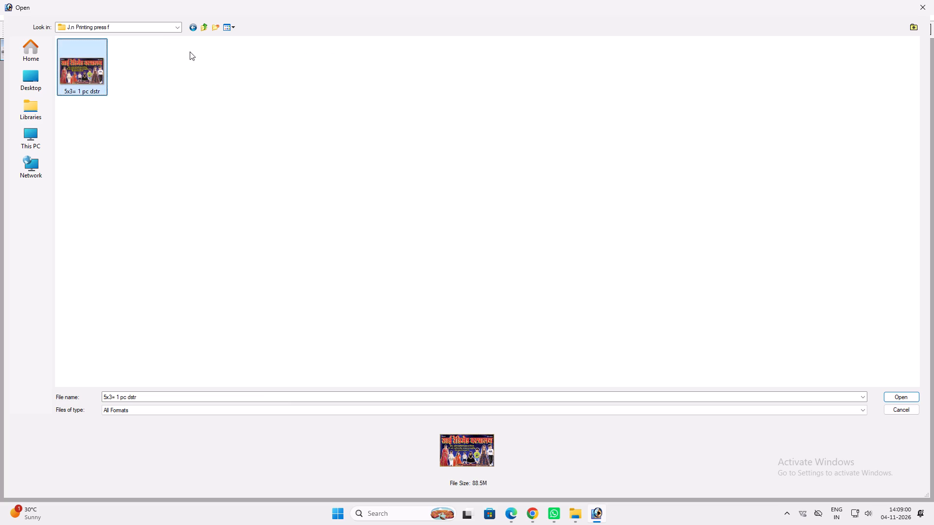
{"action": "left_click", "coordinate": [202, 27]}
{"action": "left_click", "coordinate": [266, 158]}
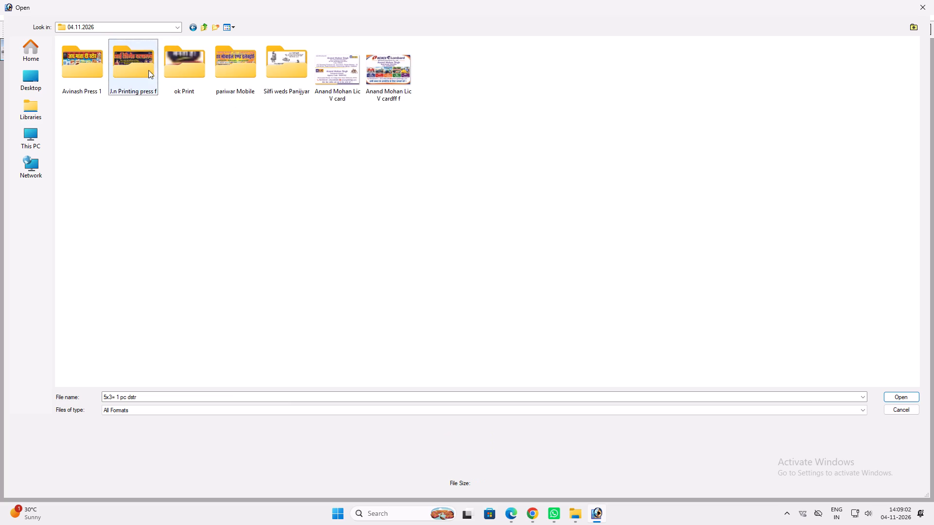
Copy the J.n Printing press f folder from 04.11.2026 into November's Final Print folder.
{"action": "left_click", "coordinate": [143, 68]}
{"action": "key", "text": "ctrl+c"}
{"action": "key", "text": "ctrl+c"}
{"action": "key", "text": "ctrl+c"}
{"action": "key", "text": "ctrl+c"}
{"action": "left_click", "coordinate": [198, 34], "text": "ctrl"}
{"action": "left_click", "coordinate": [200, 30]}
{"action": "left_click", "coordinate": [382, 185]}
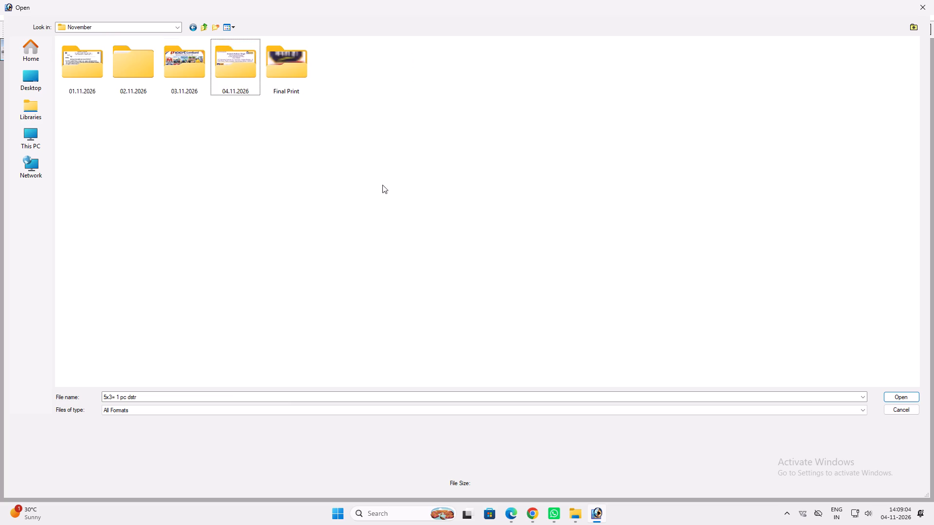
{"action": "double_click", "coordinate": [277, 82]}
{"action": "left_click", "coordinate": [304, 140]}
{"action": "key", "text": "ctrl+v"}
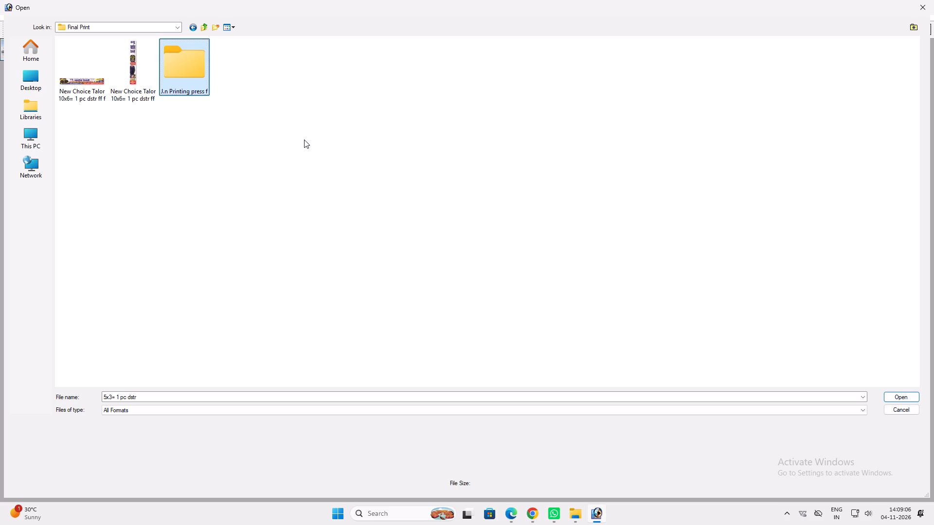
{"action": "left_click", "coordinate": [477, 381]}
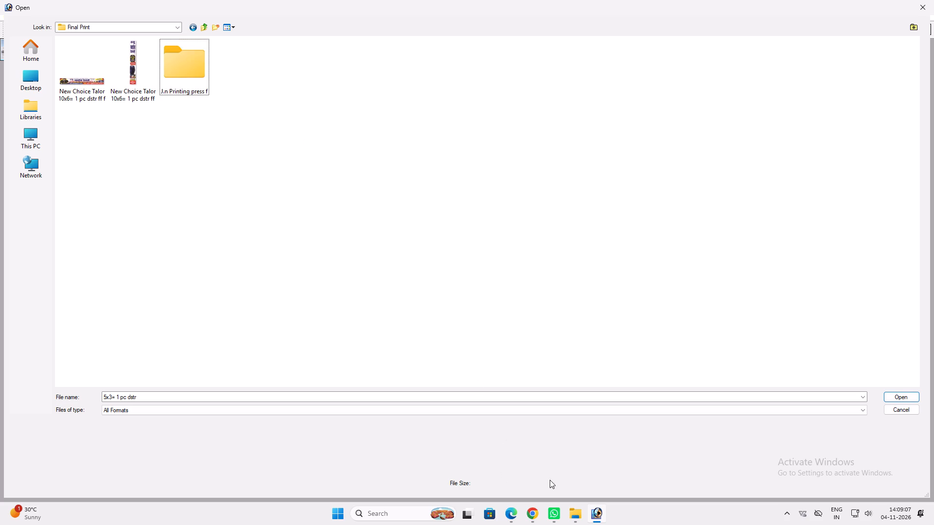